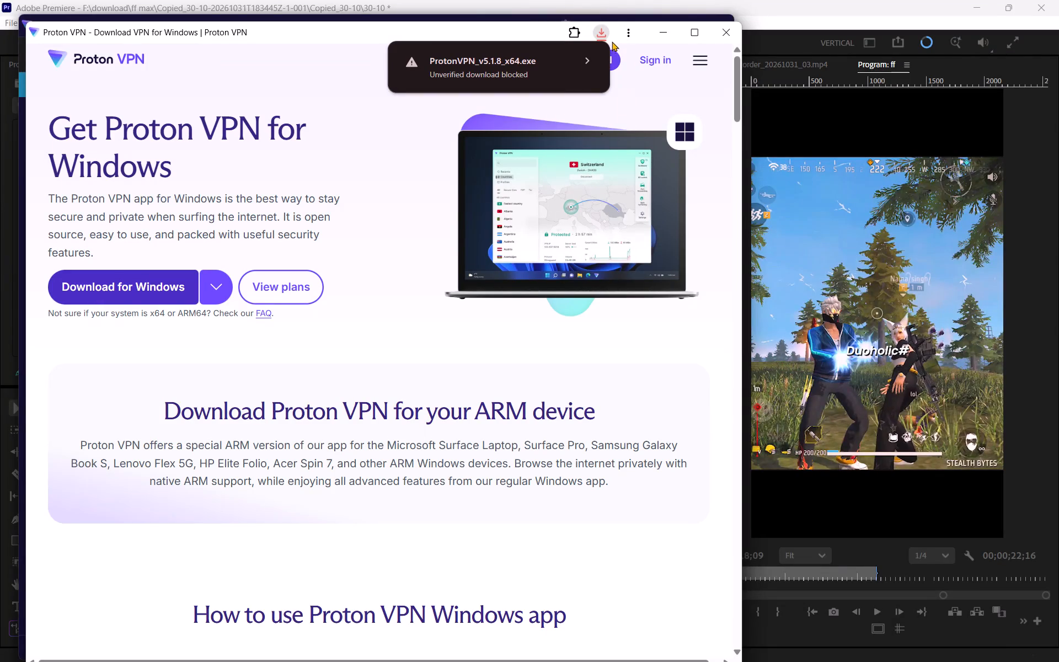
# Keep the blocked unverified download ProtonVPN_v5.1.8_x64.exe so the file downloads anyway.
pyautogui.click(602, 36)
pyautogui.click(600, 36)
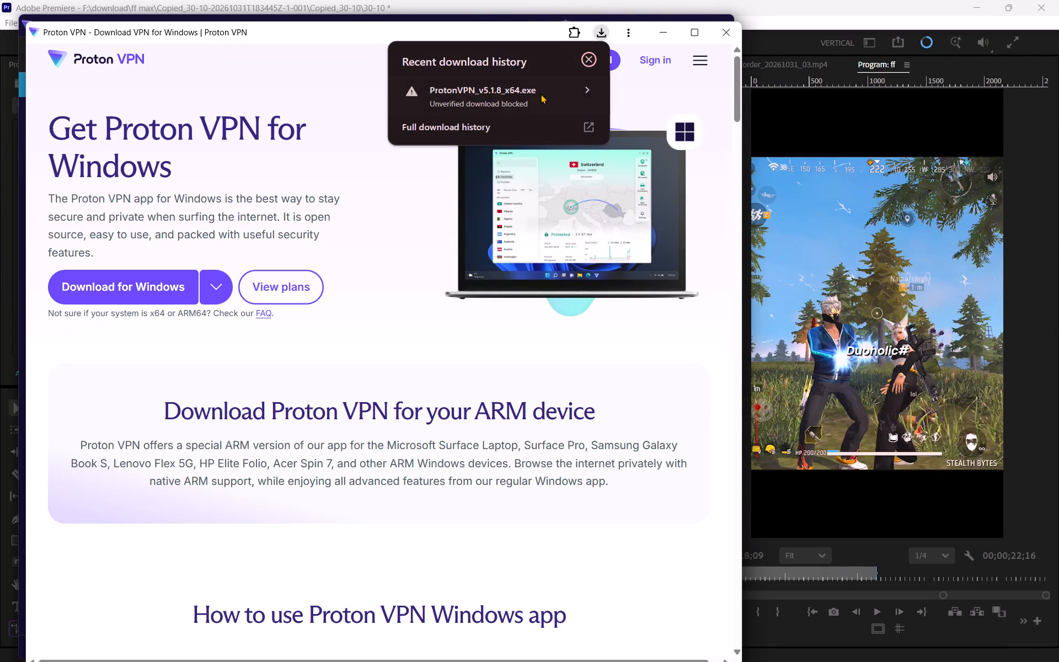
pyautogui.click(539, 103)
pyautogui.click(523, 146)
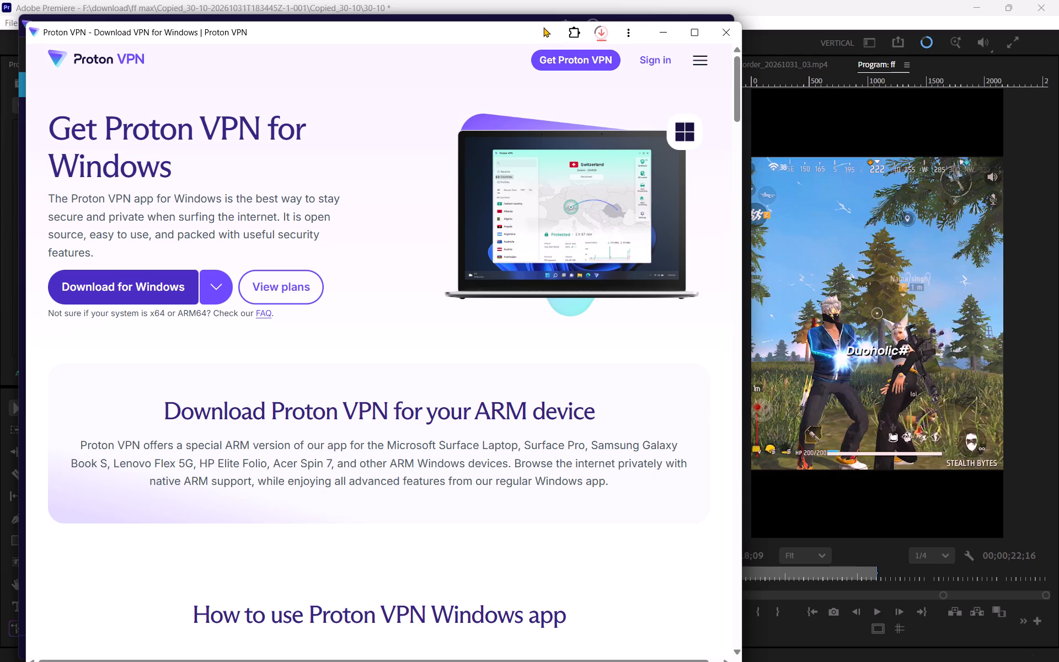
# Show the downloaded ProtonVPN_v5.1.8_x64 installer in its 13-08 folder and run it.
pyautogui.click(606, 29)
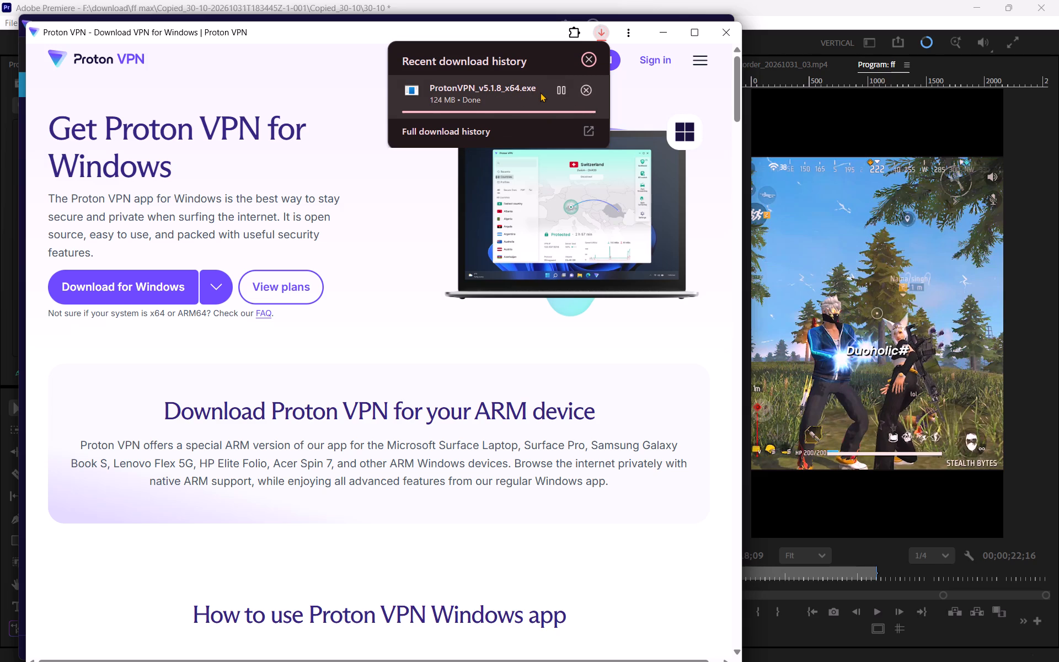
pyautogui.click(558, 93)
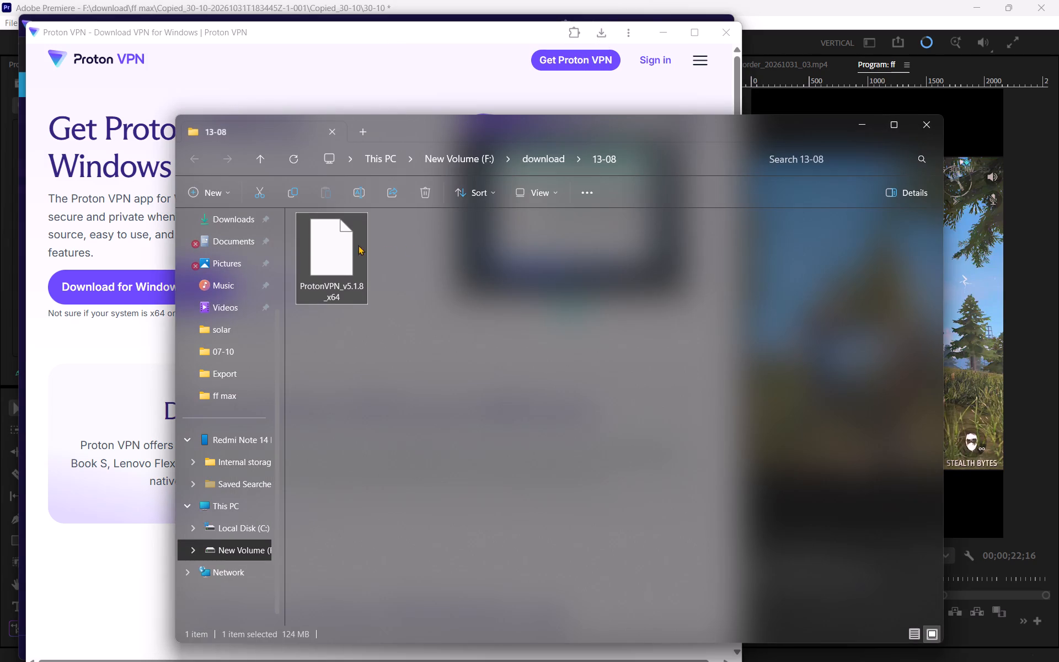
pyautogui.doubleClick(343, 243)
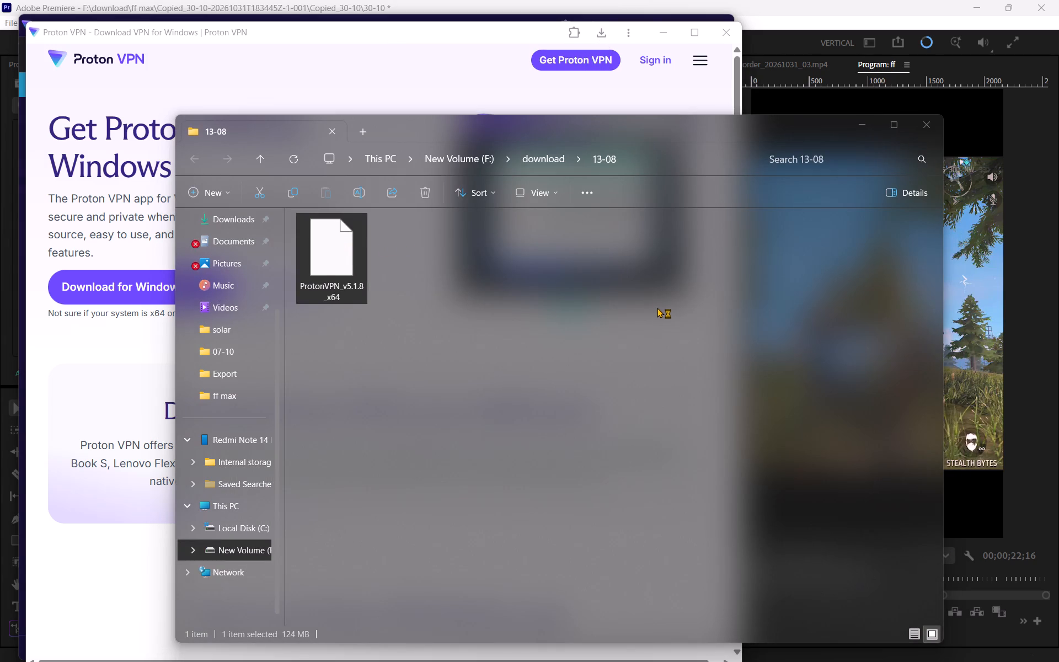
# Close both Proton VPN browser windows, dismissing the password reminder banner, and close the 13-08 folder window.
pyautogui.click(720, 32)
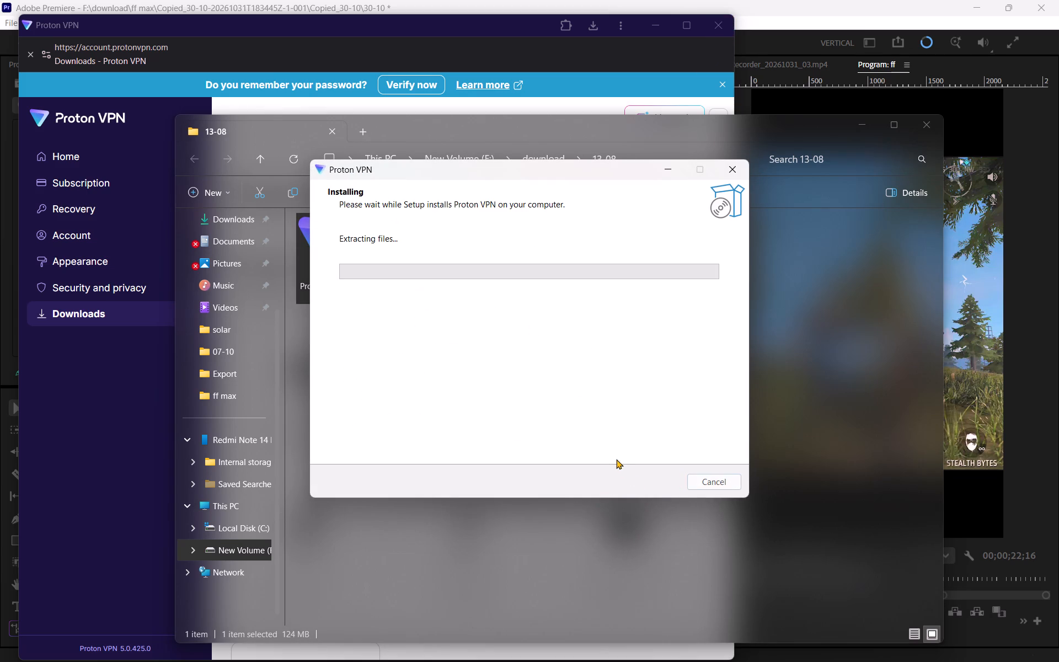
pyautogui.click(722, 86)
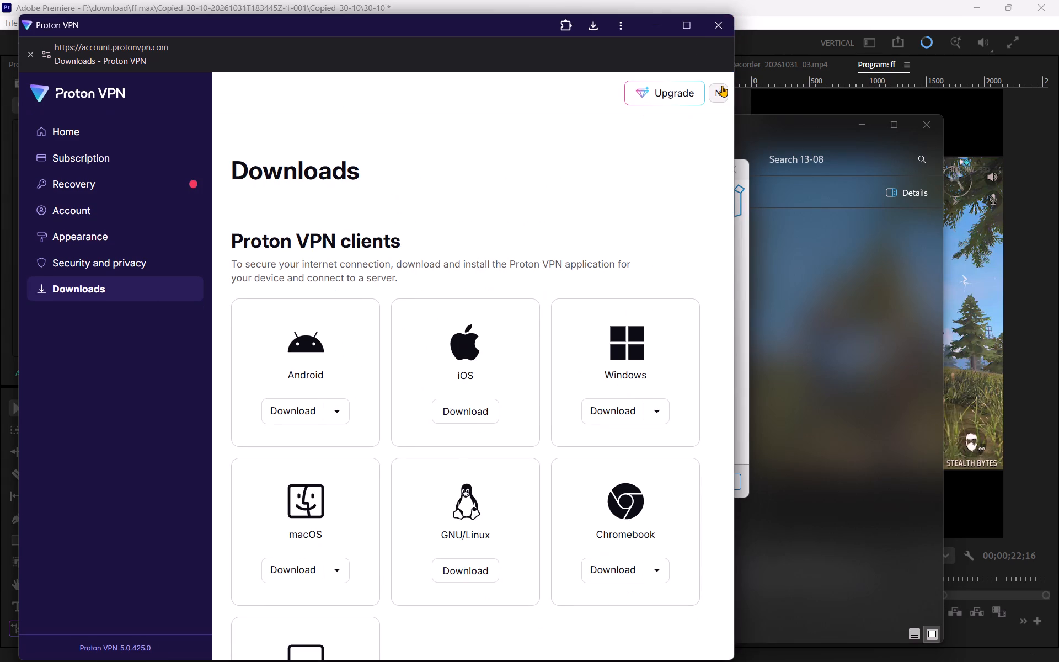
pyautogui.click(719, 28)
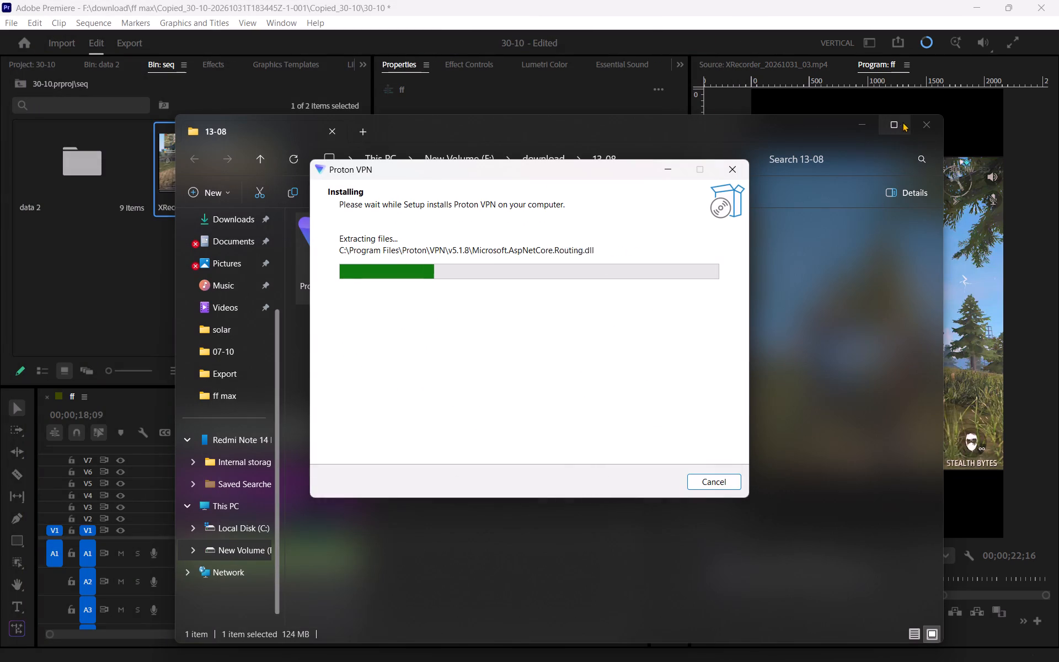
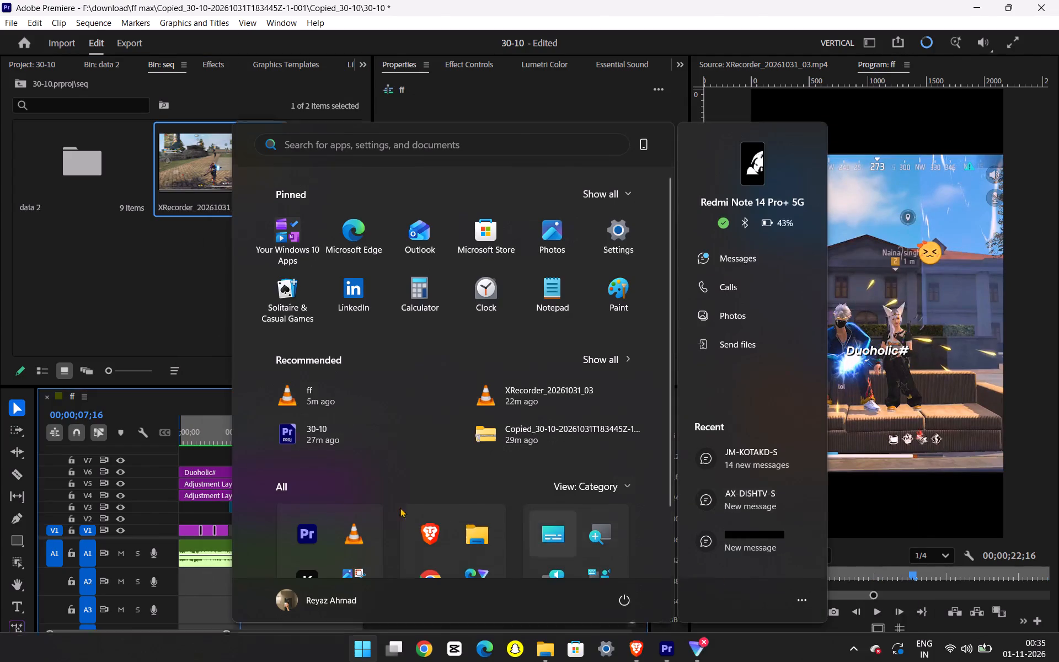
# Dismiss the Start menu and move the playhead to the beginning of the ff sequence.
pyautogui.moveTo(201, 435); pyautogui.dragTo(165, 449)
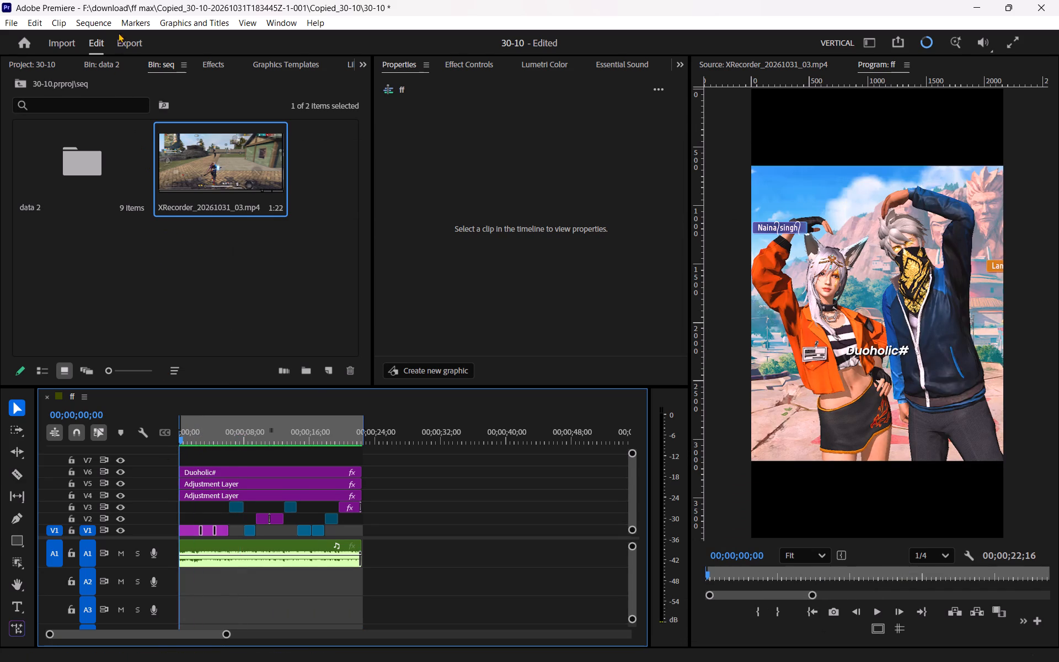
pyautogui.click(91, 20)
pyautogui.click(91, 20)
# Open the export settings for the ff sequence and browse to F:\download\ff max as the save location.
pyautogui.hotkey('ctrl', 'm')
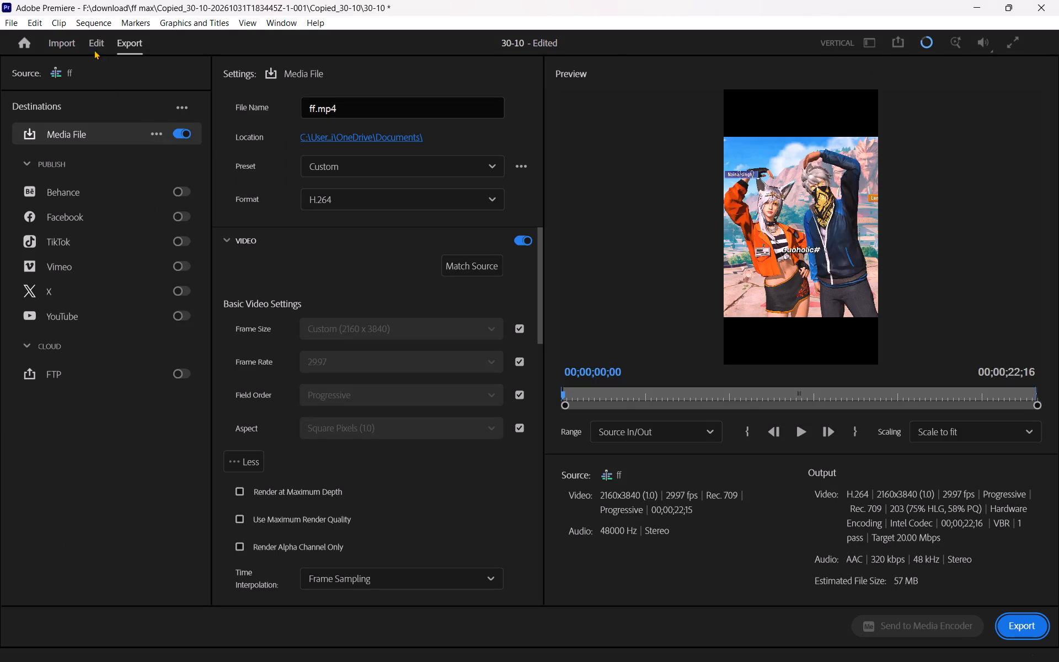
pyautogui.click(330, 136)
pyautogui.scroll(-2, 55, 364)
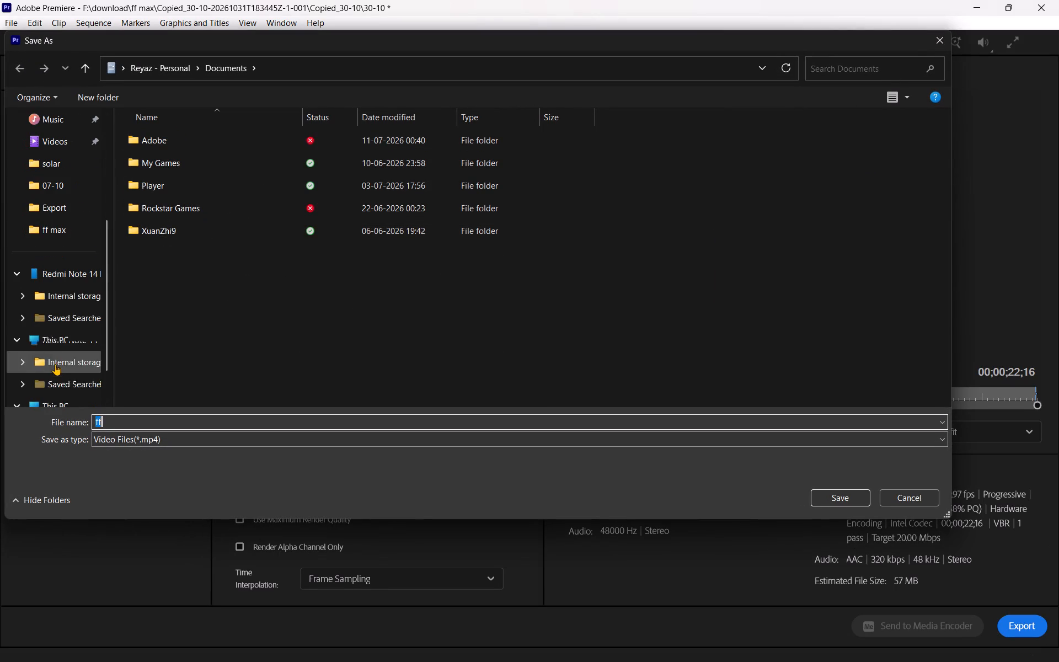
pyautogui.click(69, 375)
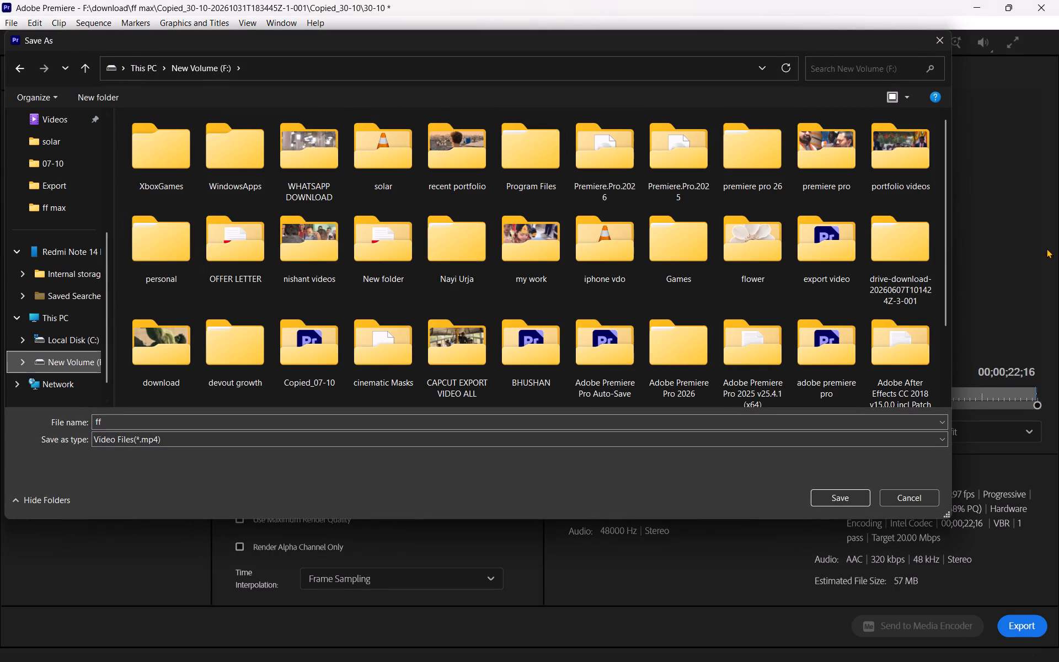
pyautogui.doubleClick(179, 342)
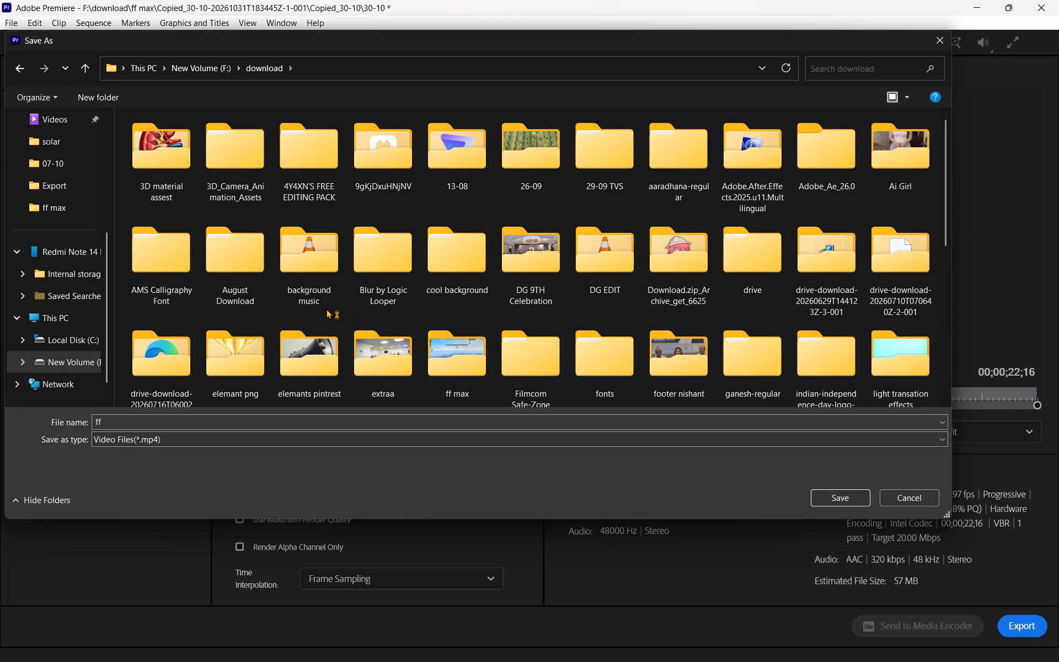
pyautogui.scroll(-1, 326, 308)
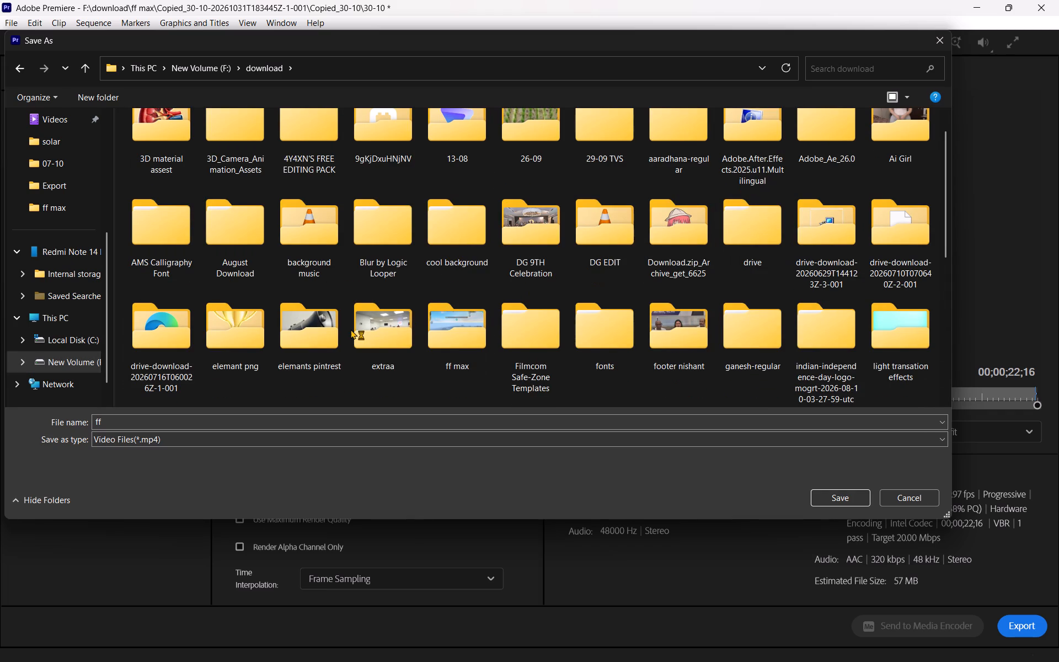
pyautogui.scroll(-1, 350, 329)
pyautogui.doubleClick(452, 205)
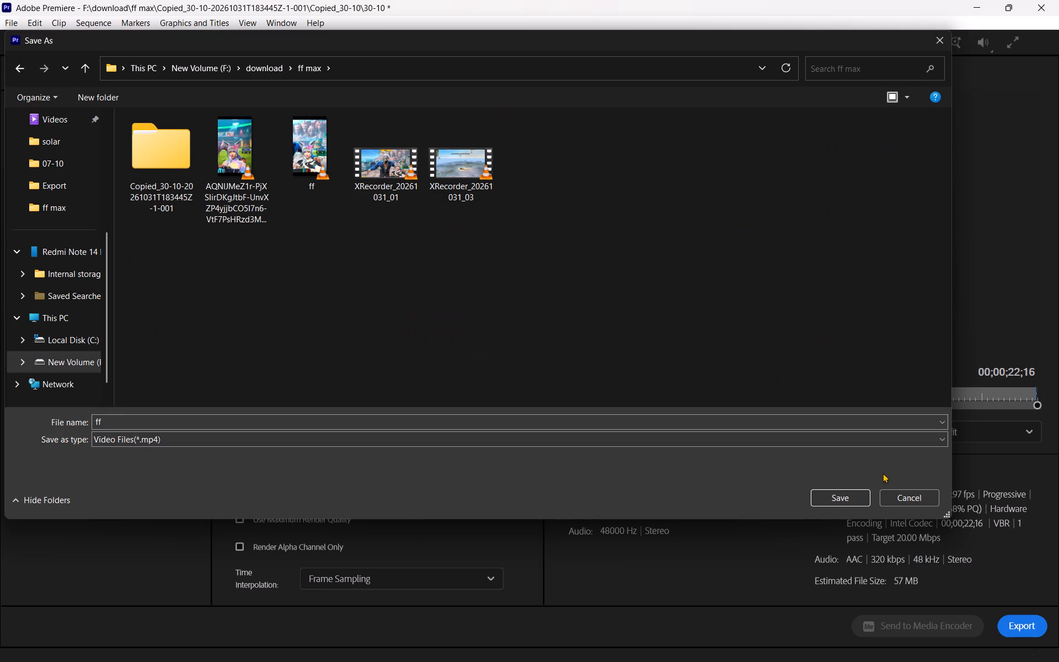
# Decline replacing the existing ff.mp4 and save the export file name as ff duoholic in the ff max folder.
pyautogui.click(836, 496)
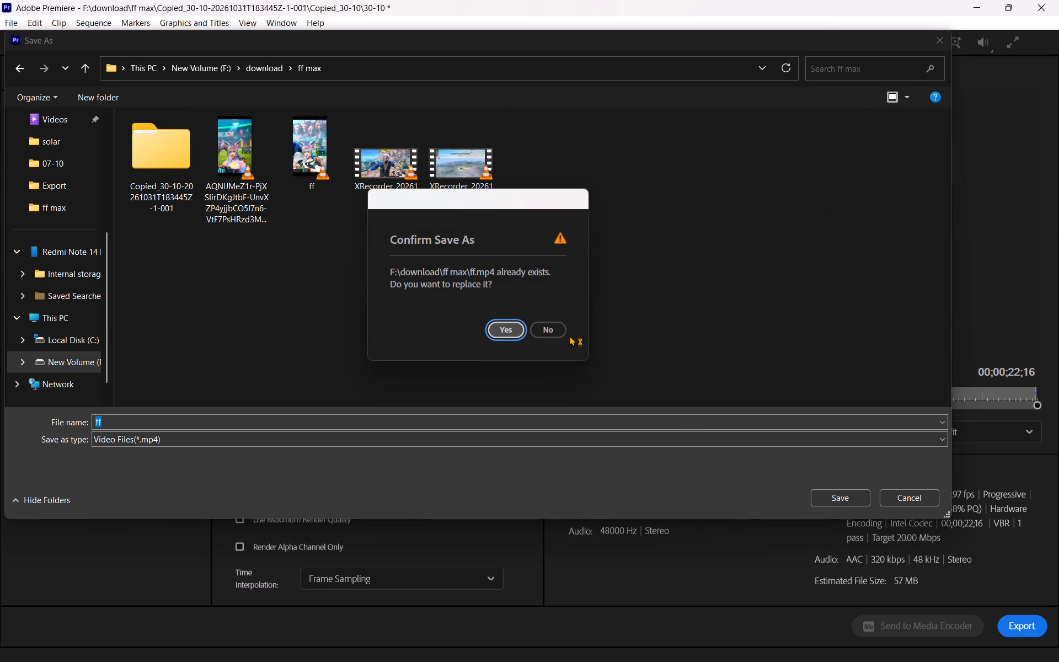
pyautogui.click(549, 321)
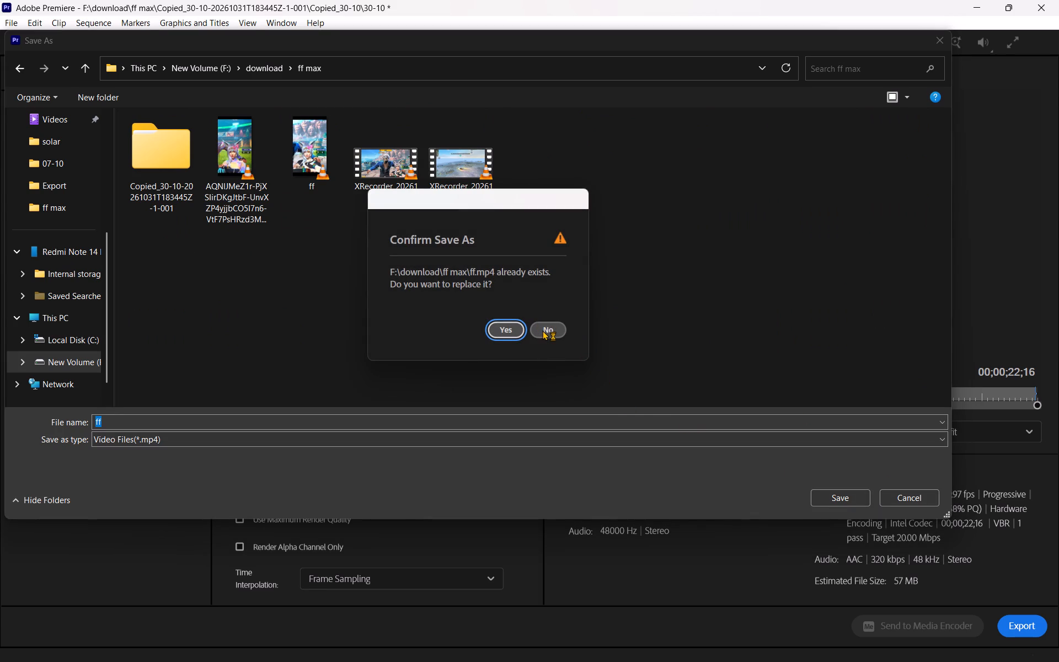
pyautogui.click(542, 330)
pyautogui.click(189, 426)
pyautogui.click(189, 424)
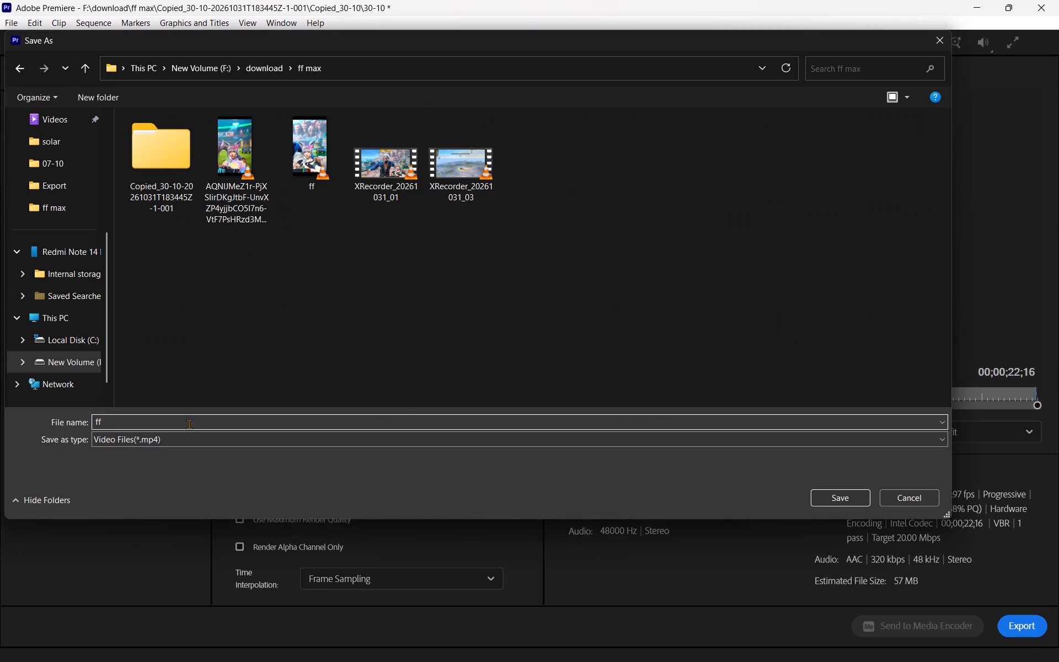
pyautogui.press('space')
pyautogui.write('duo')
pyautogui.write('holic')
pyautogui.click(834, 499)
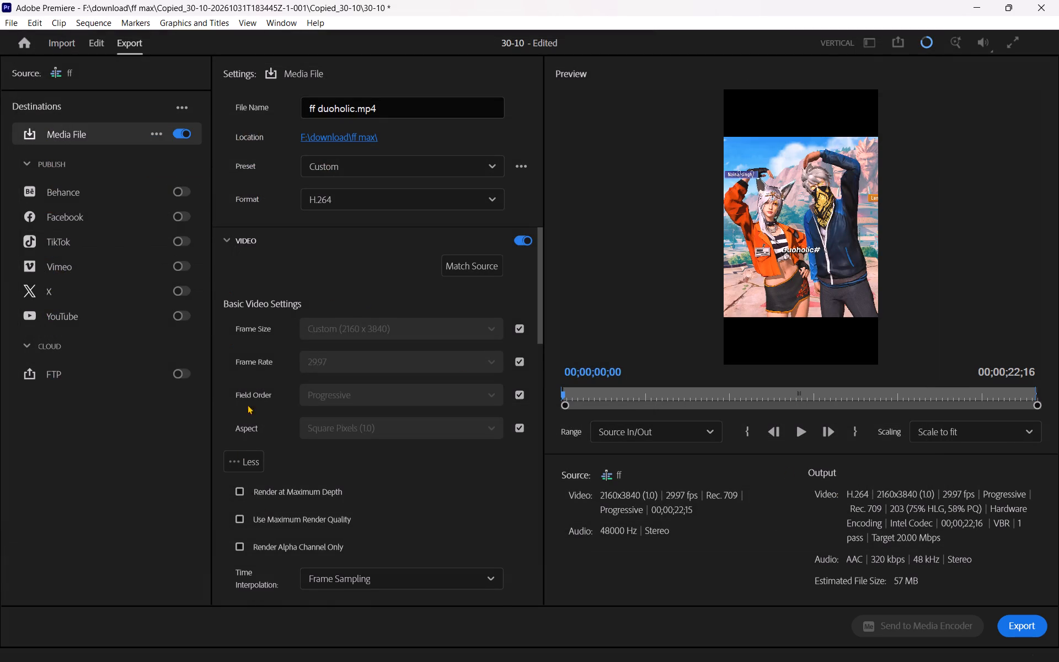
# Set the export's target bitrate to 25 Mbps in the video bitrate settings.
pyautogui.scroll(-11, 247, 393)
pyautogui.scroll(-19, 276, 466)
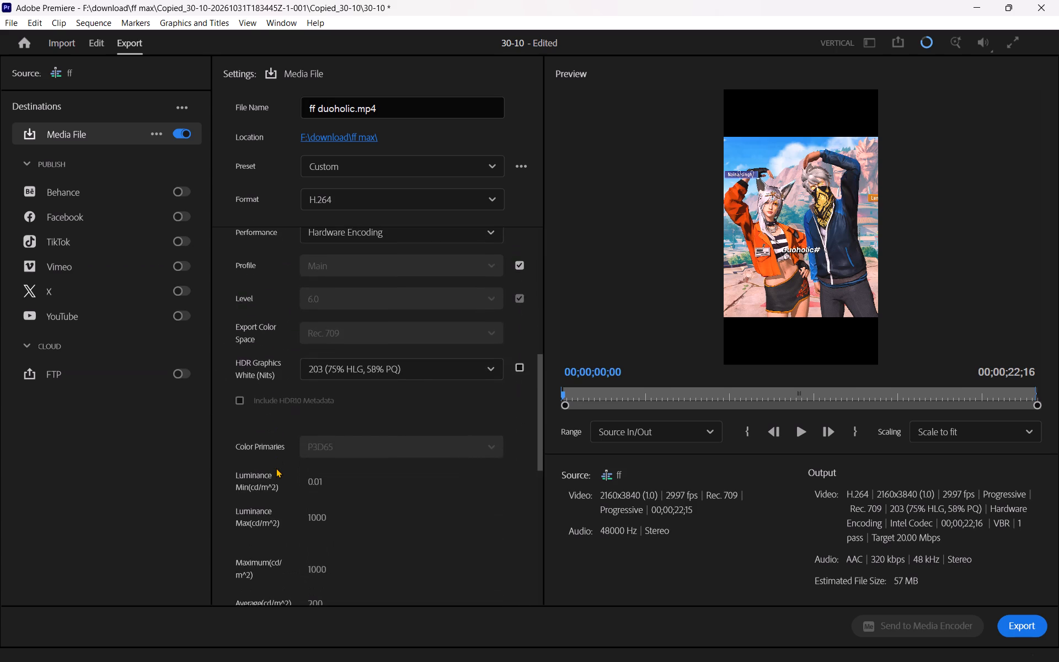
pyautogui.scroll(-16, 276, 468)
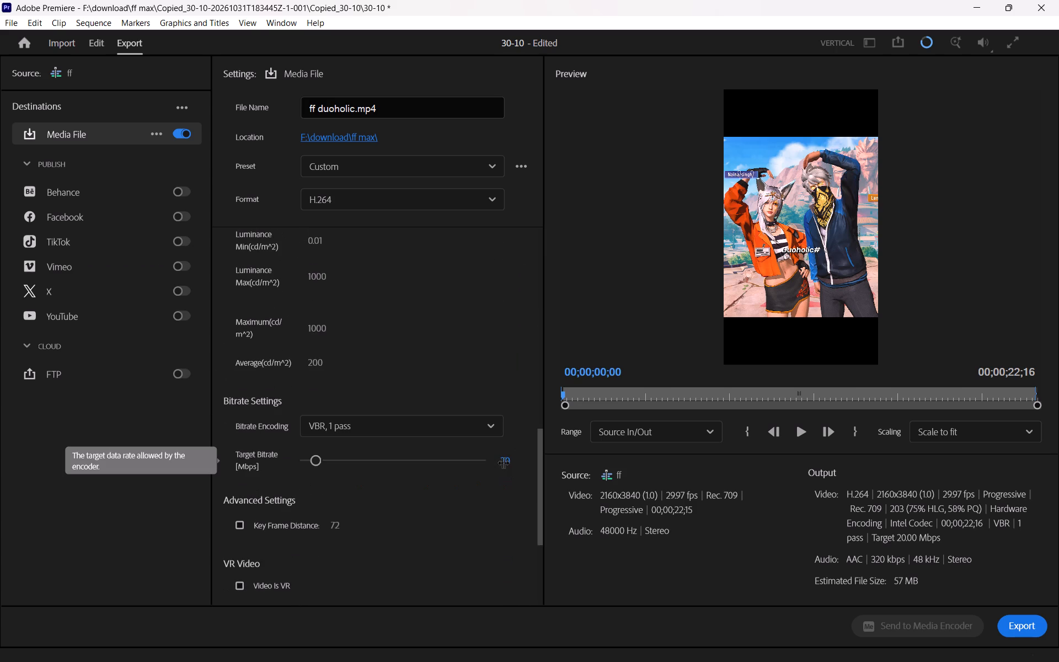
pyautogui.click(503, 462)
pyautogui.write('25')
pyautogui.press('Return')
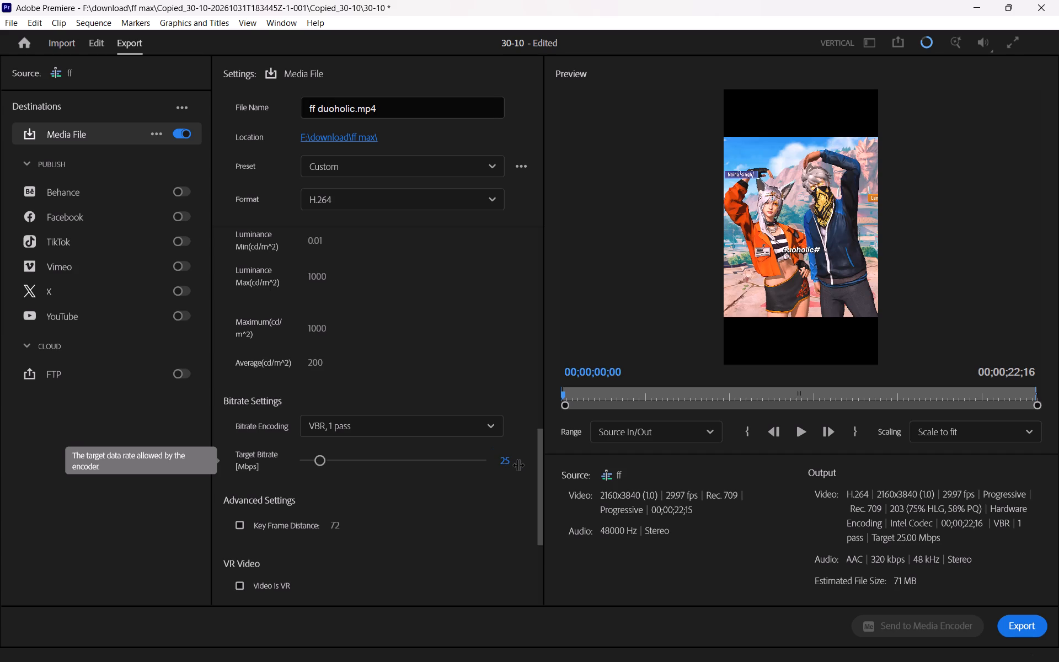
pyautogui.click(660, 603)
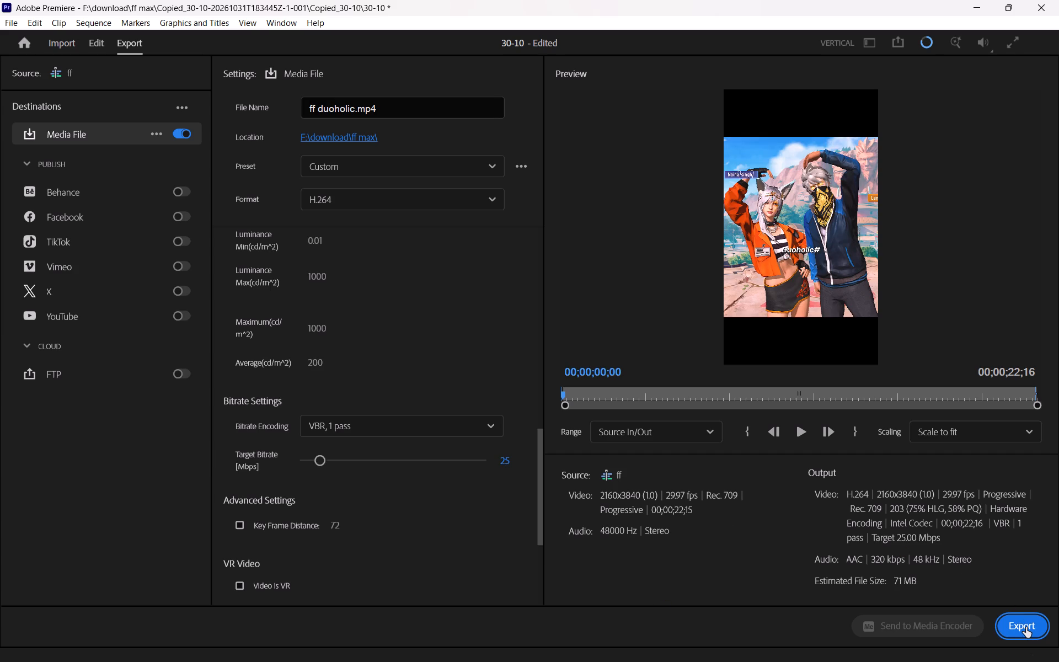
# Start exporting the ff sequence with the configured settings.
pyautogui.click(1026, 627)
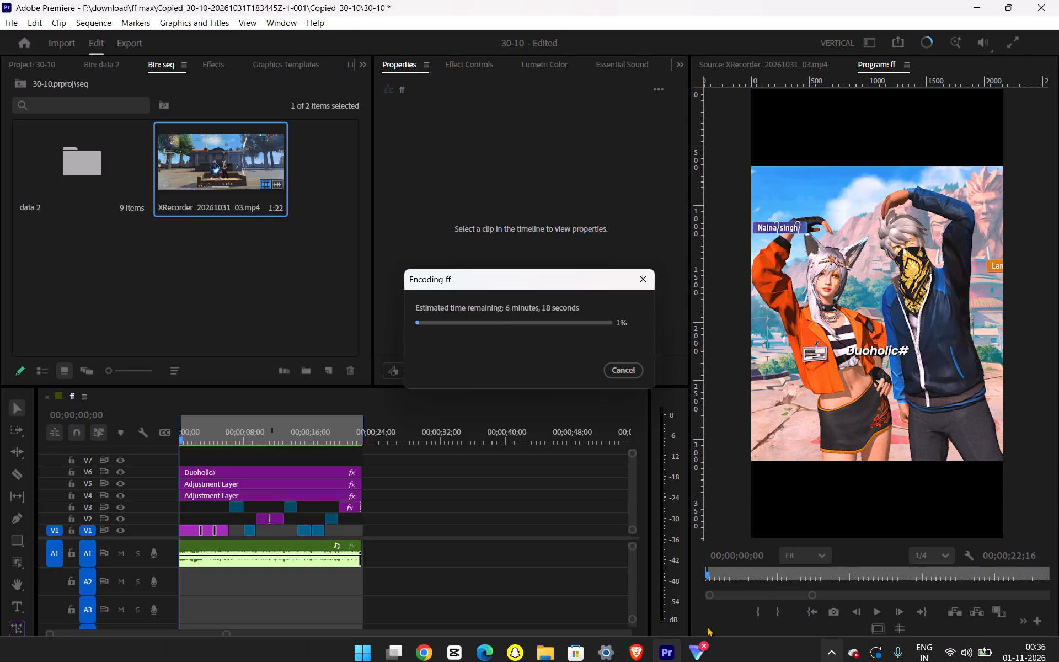
# Switch to the Proton VPN app's sign-in window.
pyautogui.click(699, 653)
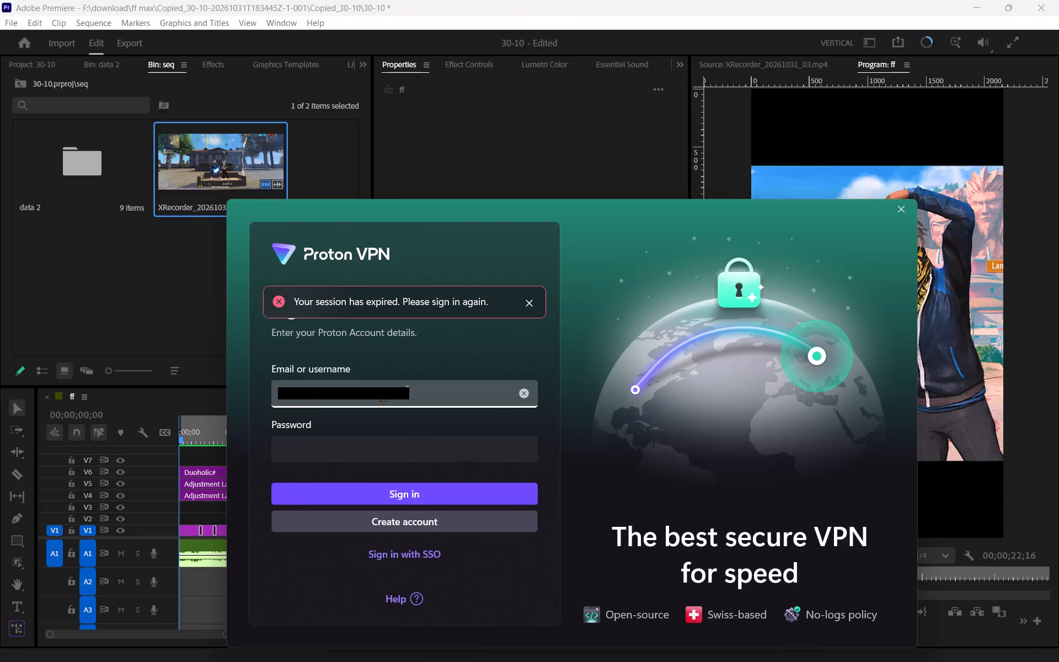
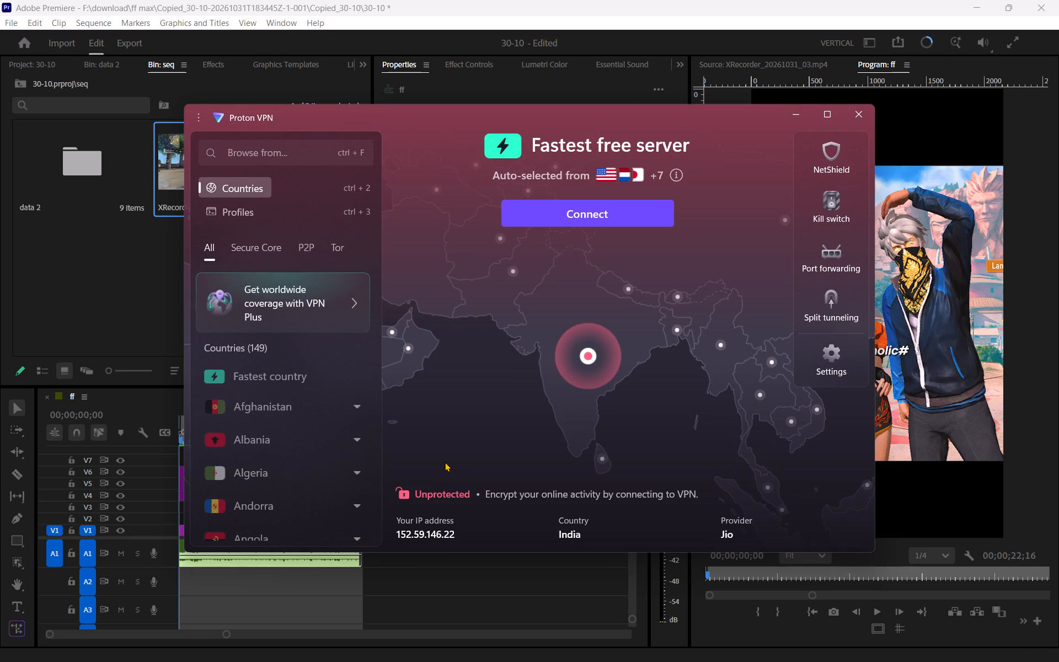
# Connect Proton VPN to the fastest free server and minimize its window once connected.
pyautogui.click(589, 213)
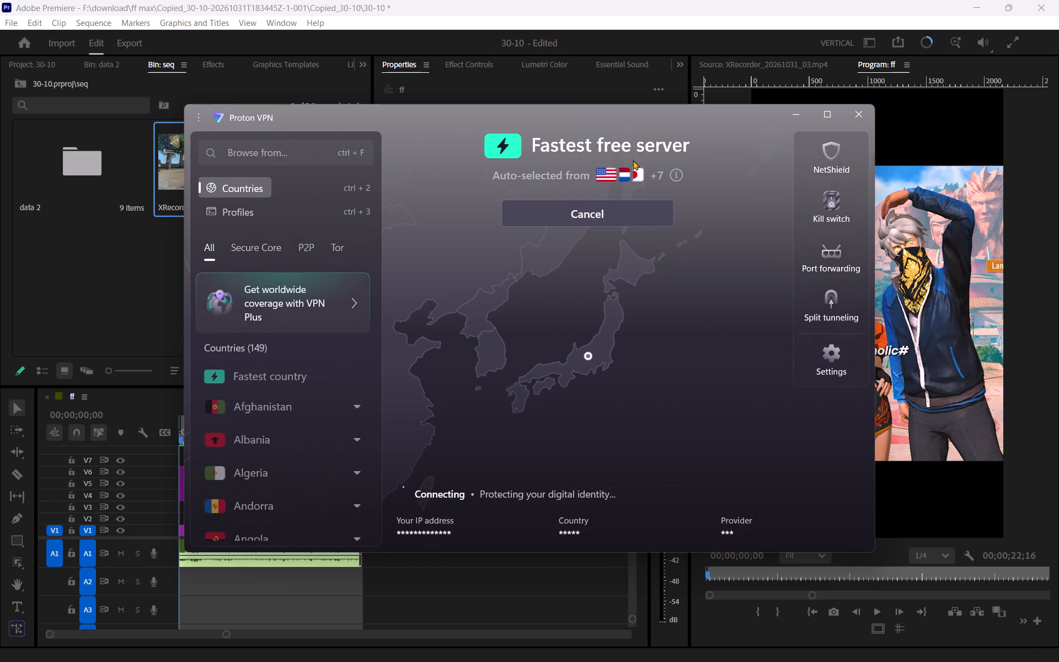
pyautogui.moveTo(682, 111); pyautogui.dragTo(686, 186)
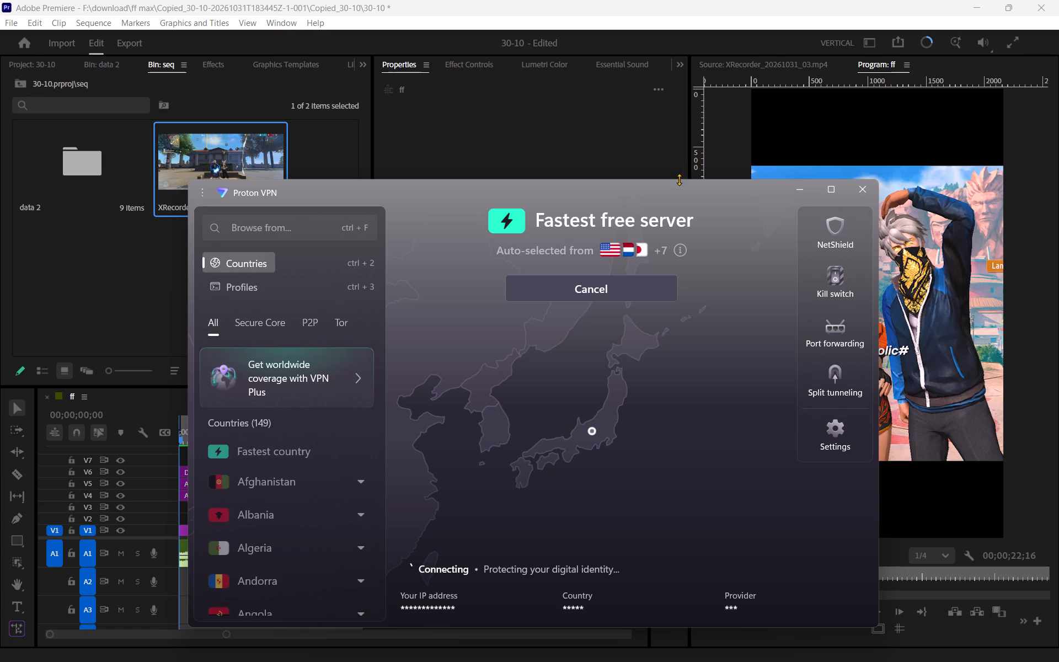
pyautogui.moveTo(681, 183); pyautogui.dragTo(671, 121)
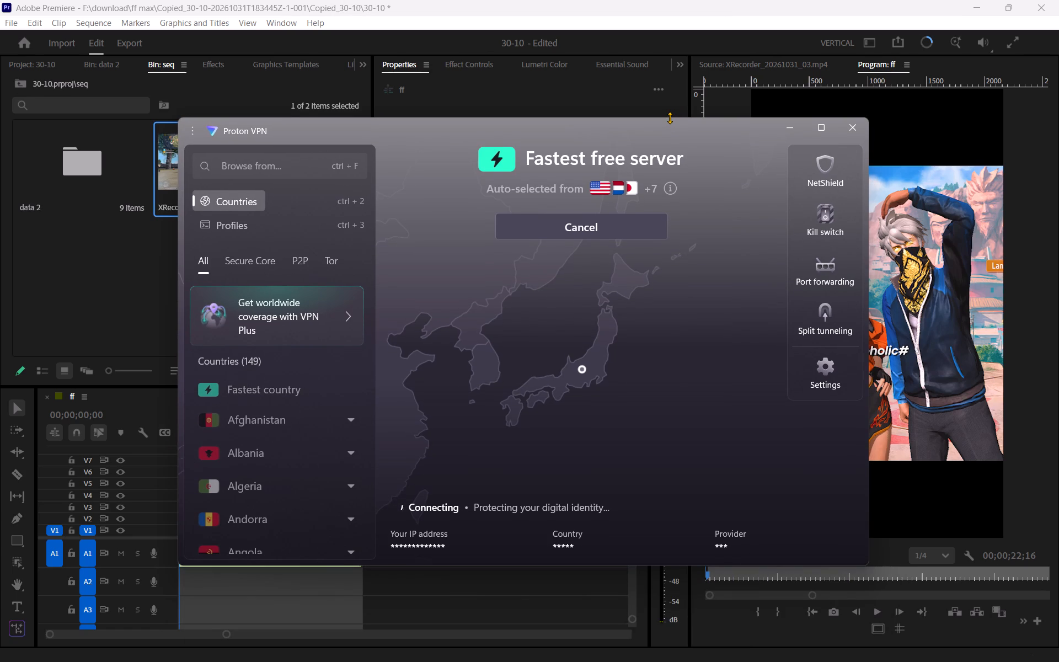
pyautogui.moveTo(672, 118); pyautogui.dragTo(672, 82)
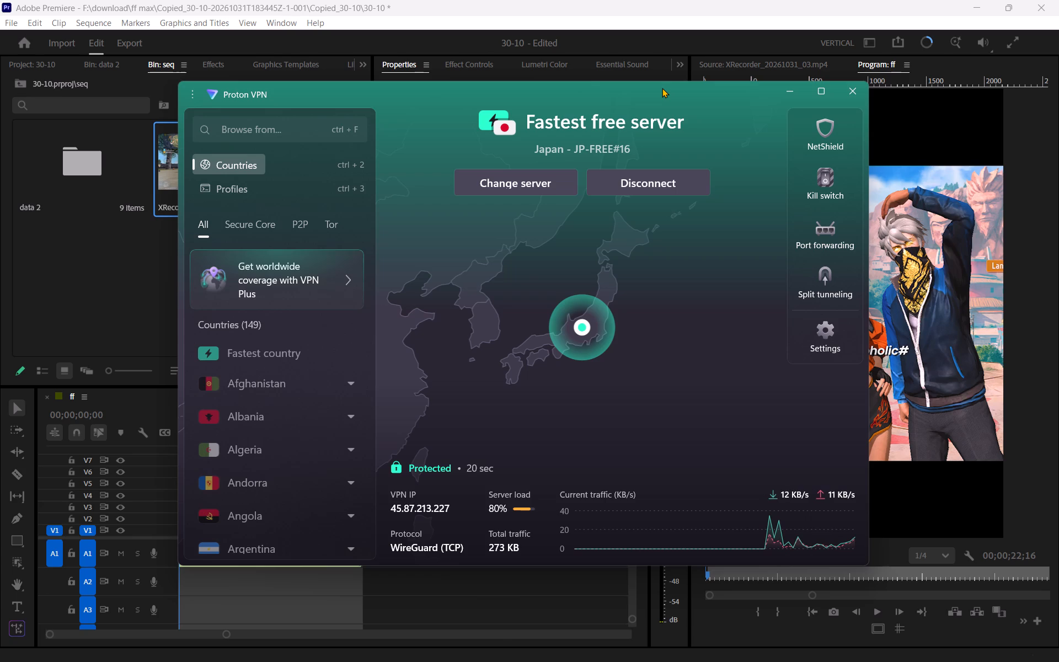
pyautogui.click(789, 94)
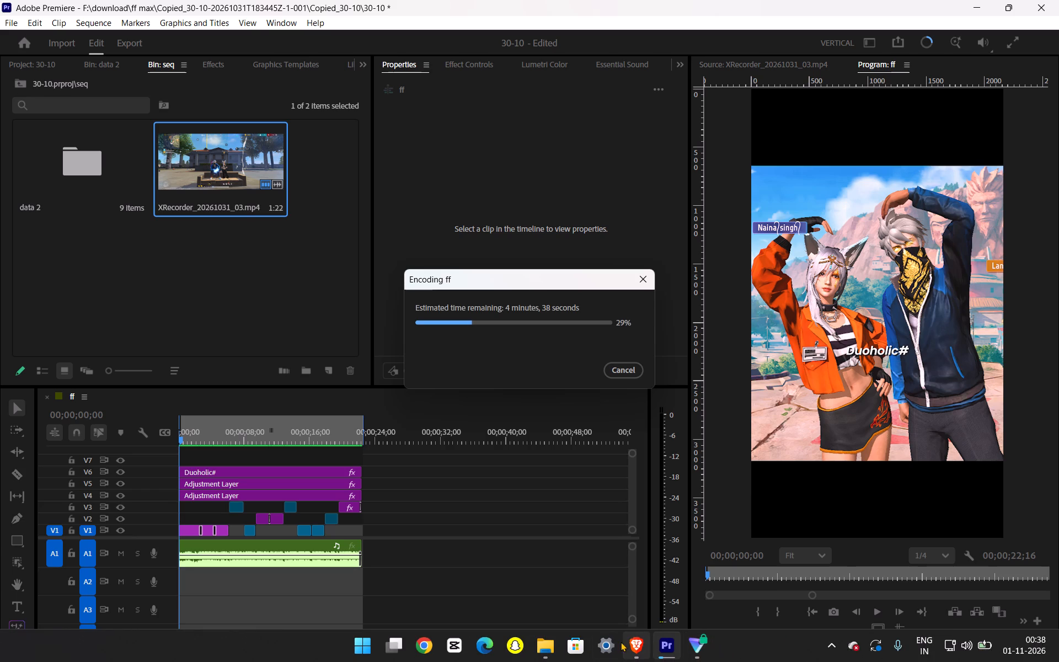
# Launch CapCut, accept the environment test and dismiss the CapCut Pro trial offer.
pyautogui.click(452, 643)
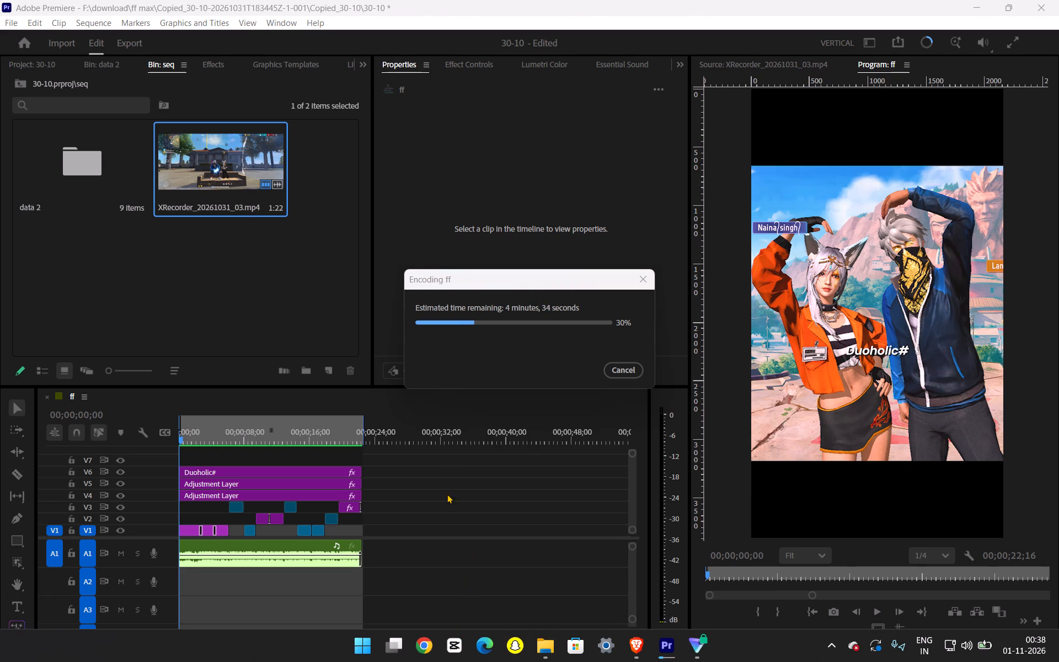
pyautogui.click(512, 280)
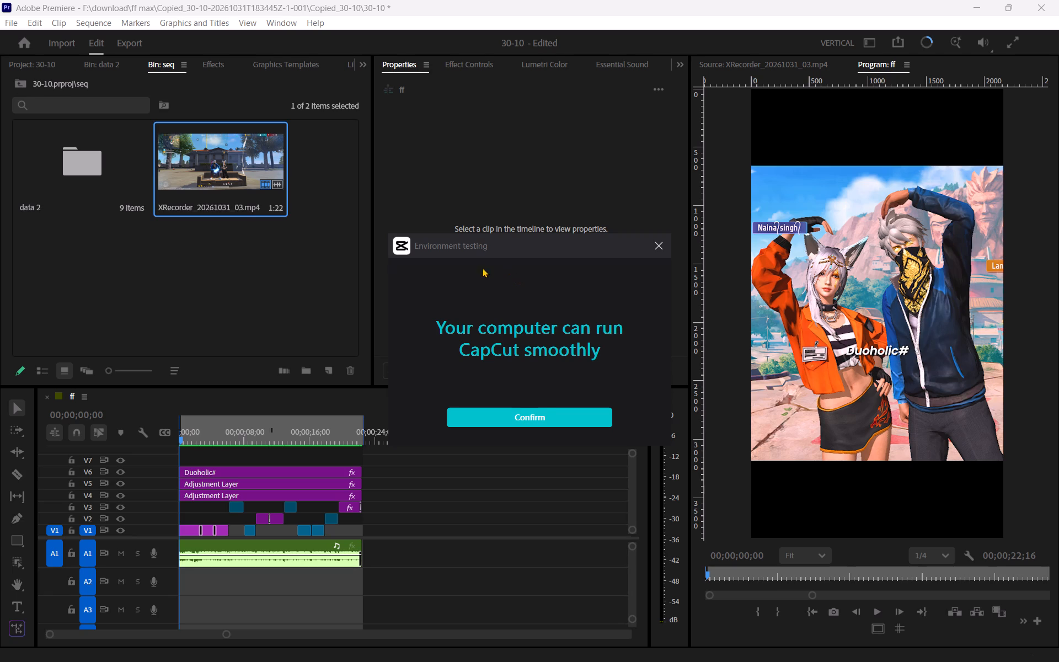
pyautogui.click(529, 423)
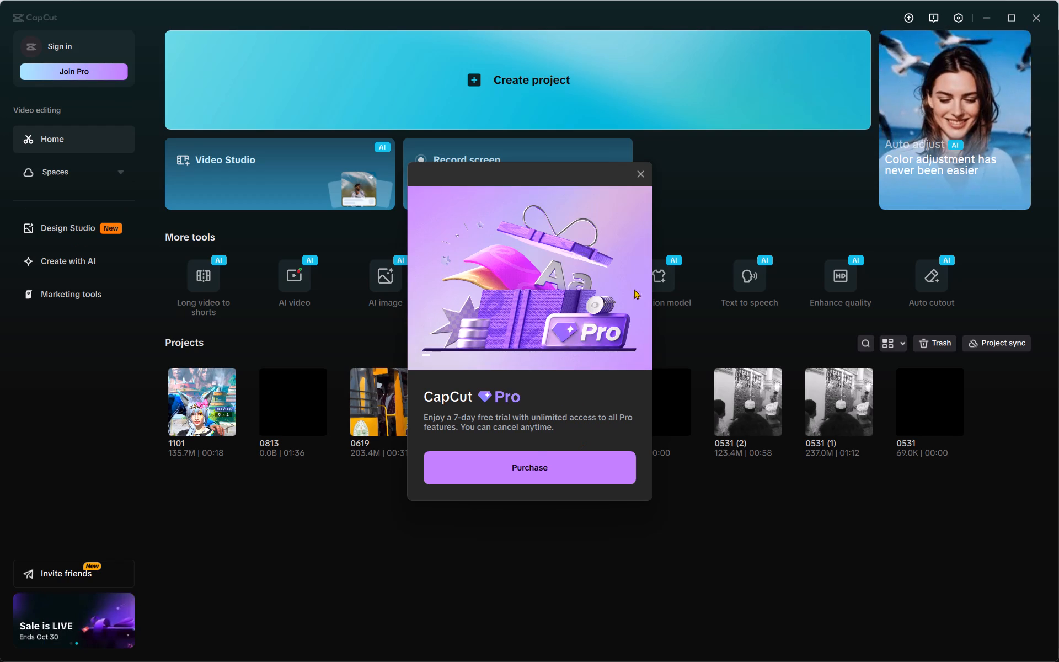
pyautogui.click(648, 173)
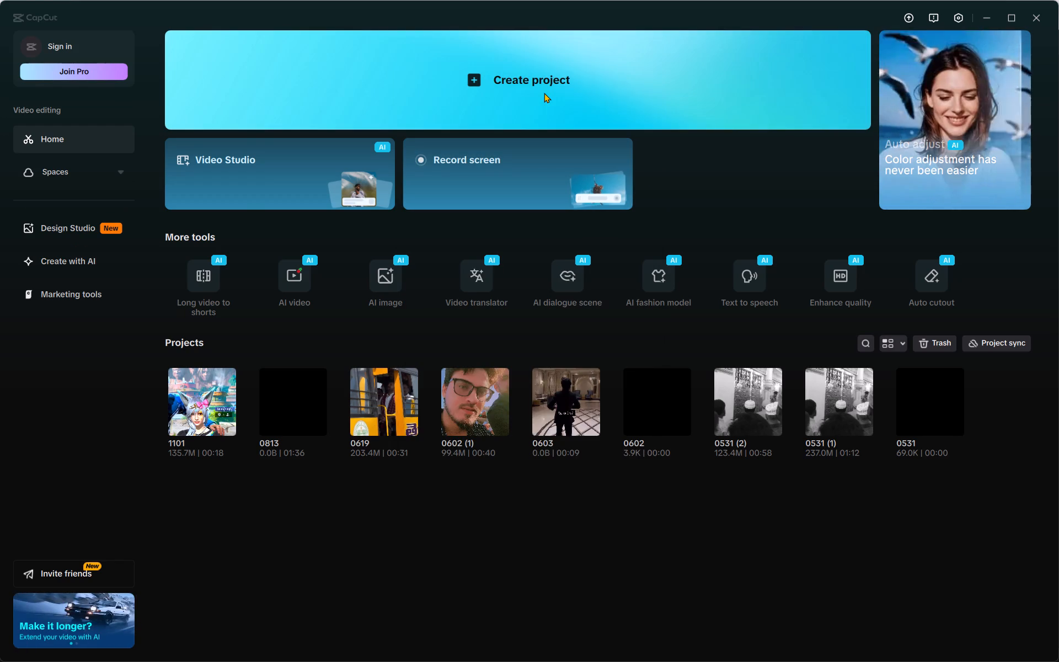
# Create a new CapCut project and import the ff video from the ff max folder.
pyautogui.click(544, 93)
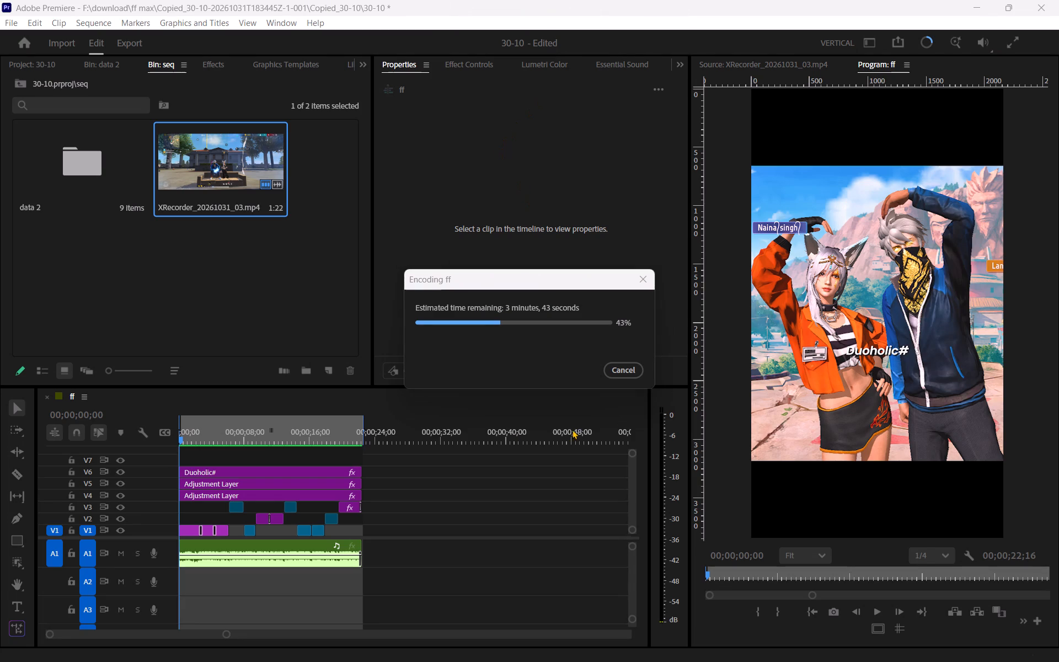
pyautogui.click(178, 207)
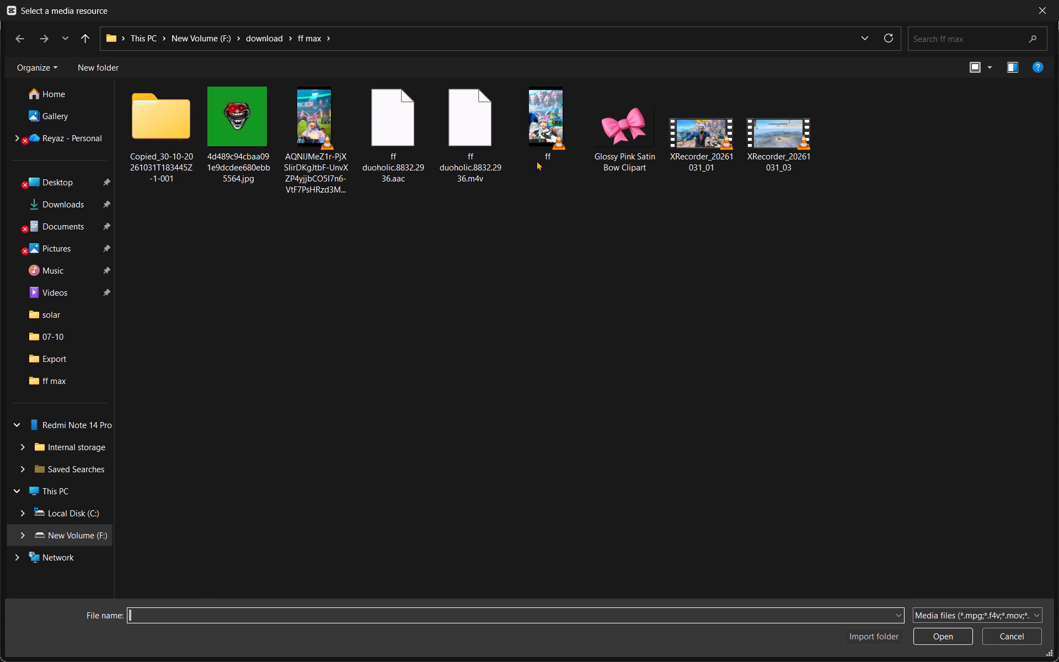
pyautogui.doubleClick(544, 124)
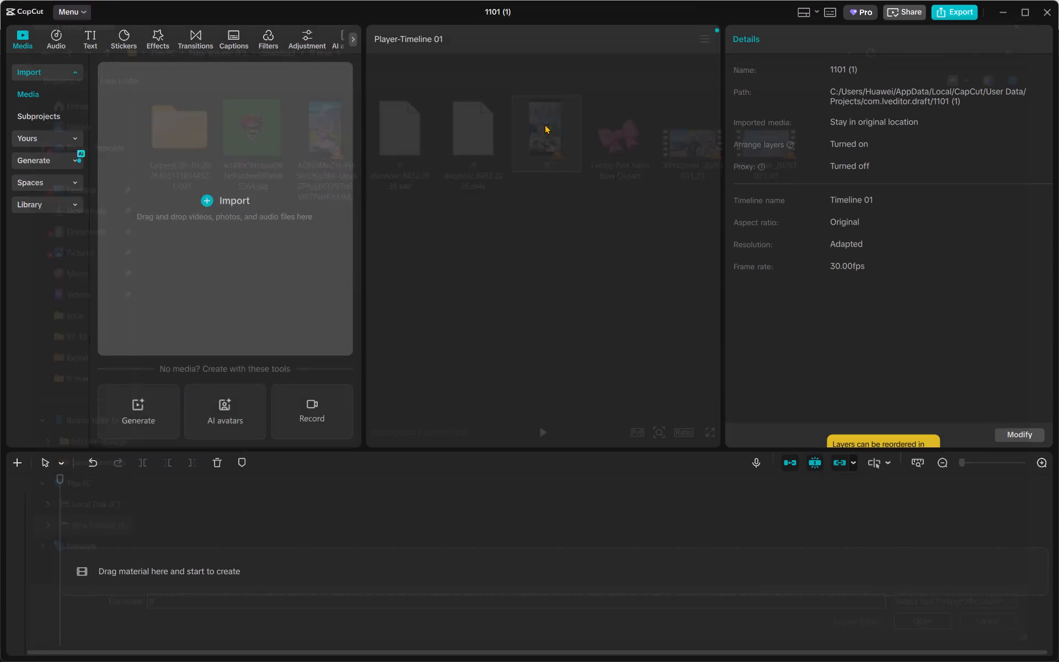
# Place the imported ff.mp4 clip on the empty timeline, starting at 00:00.
pyautogui.moveTo(146, 119); pyautogui.dragTo(203, 180)
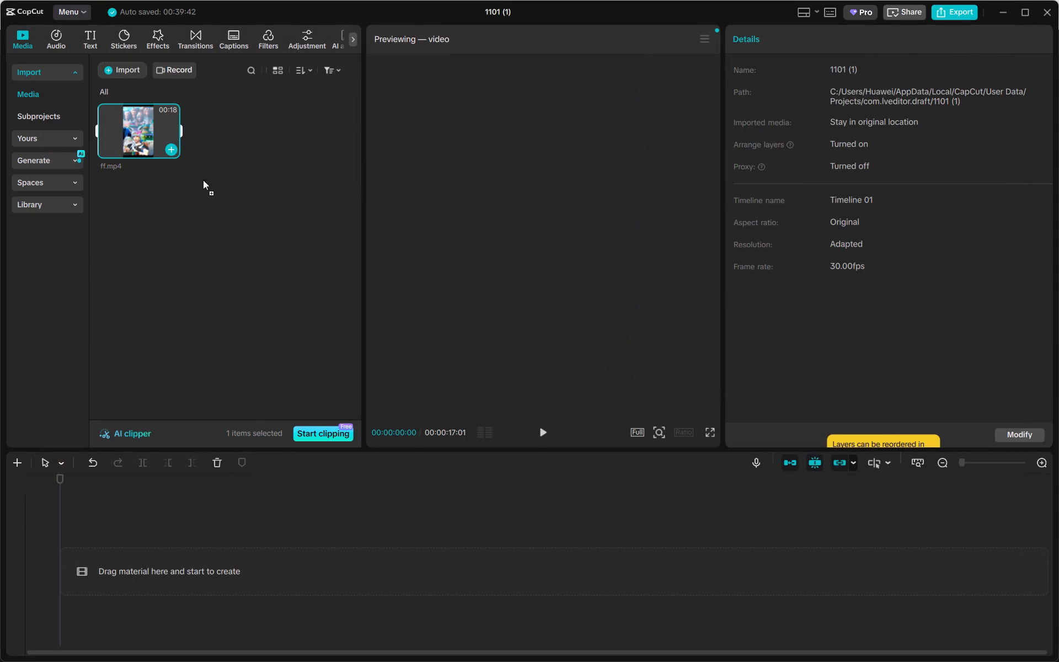
pyautogui.moveTo(203, 180); pyautogui.dragTo(130, 584)
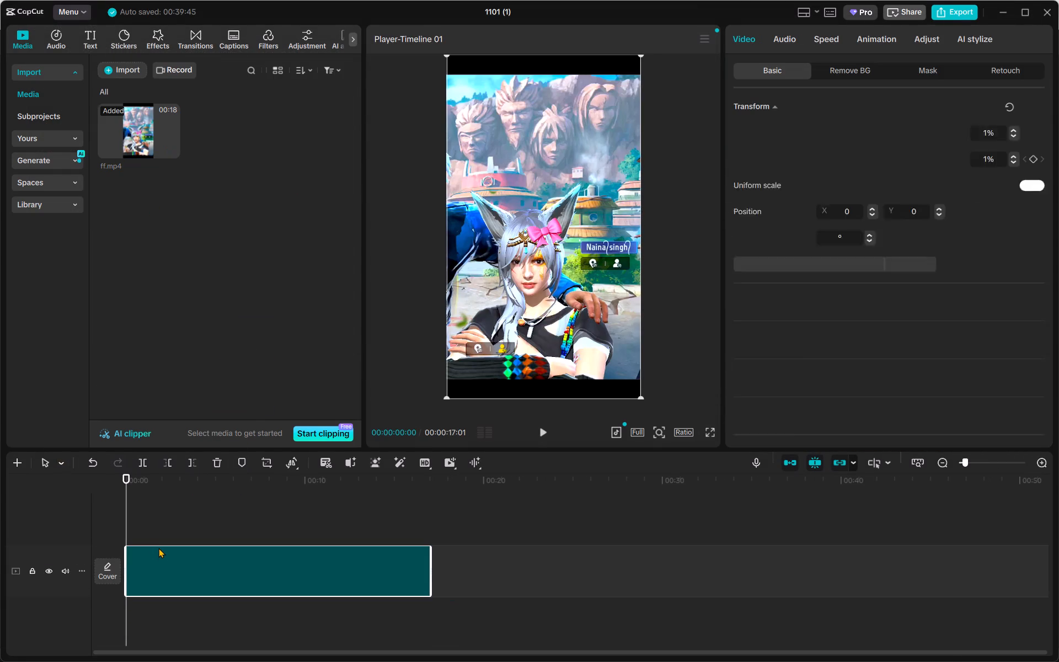
# Look through CapCut's trending video effects and featured filters.
pyautogui.click(153, 38)
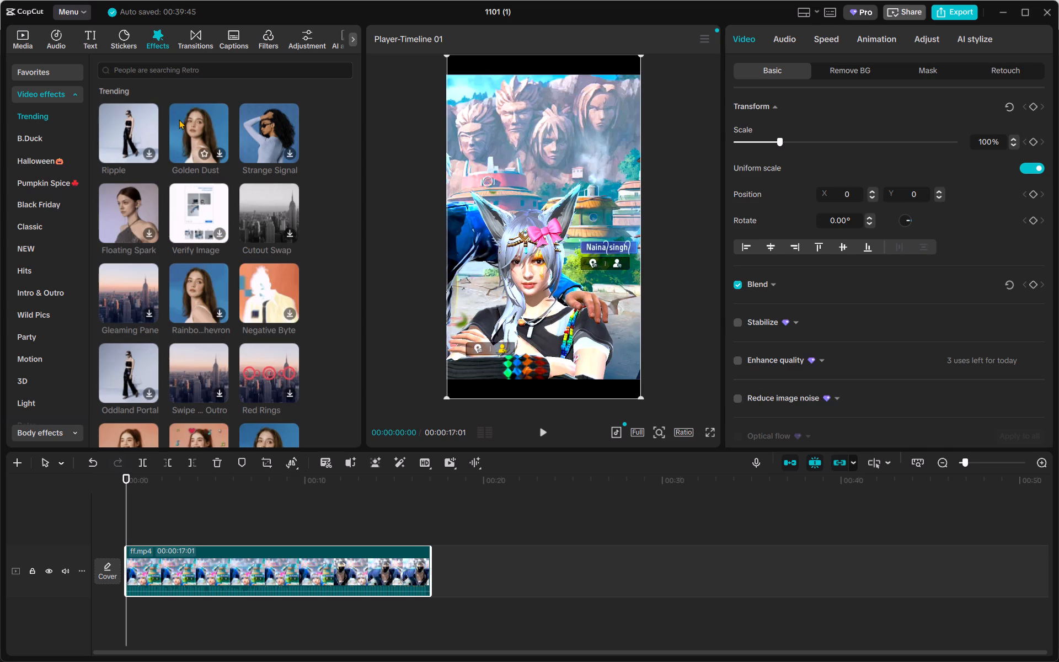
pyautogui.click(275, 36)
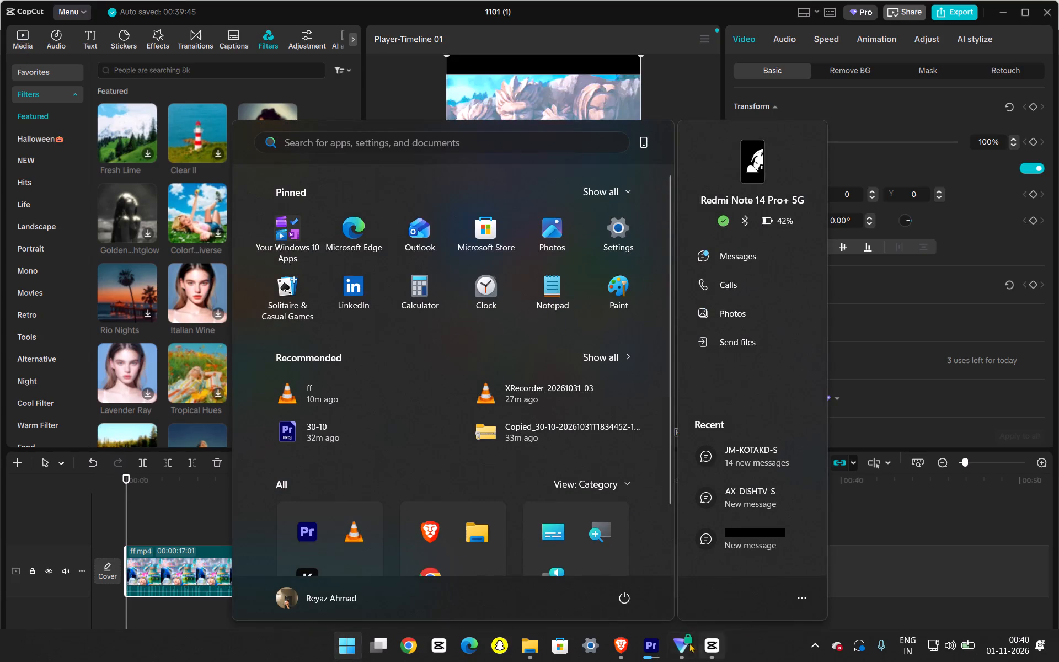
# Switch to Premiere Pro and check the encoding progress of the ff sequence.
pyautogui.click(641, 648)
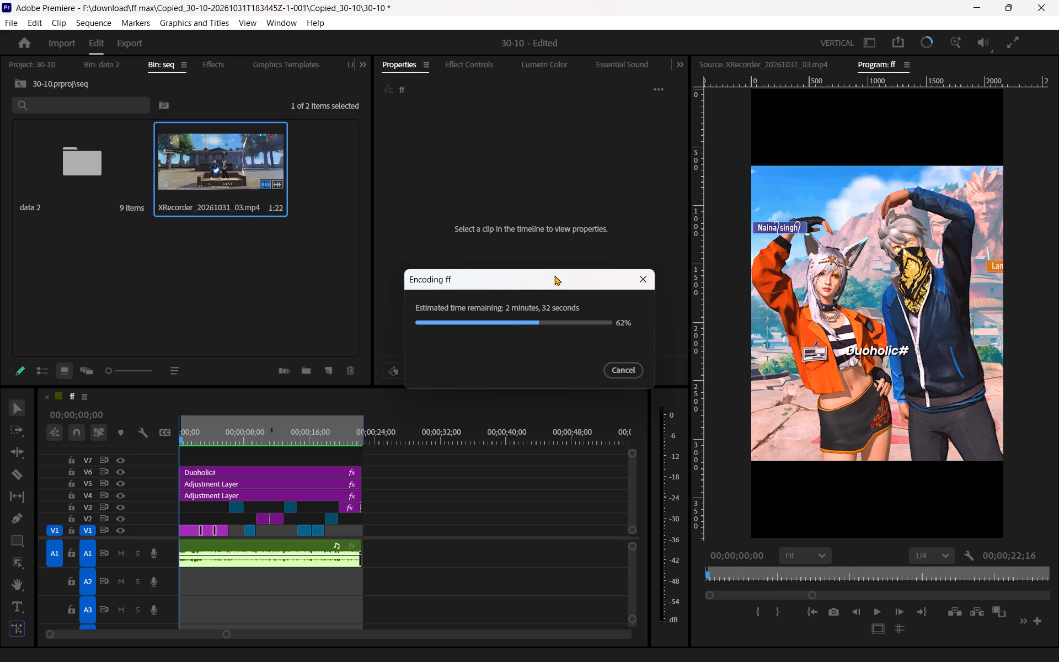
pyautogui.moveTo(555, 273); pyautogui.dragTo(554, 207)
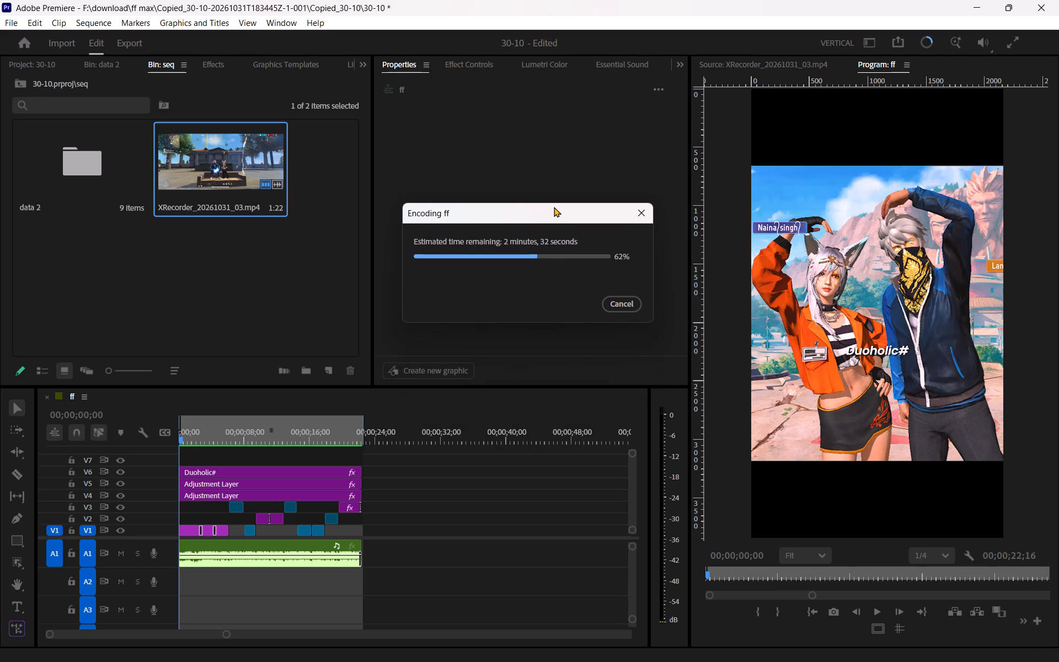
pyautogui.moveTo(554, 207); pyautogui.dragTo(555, 190)
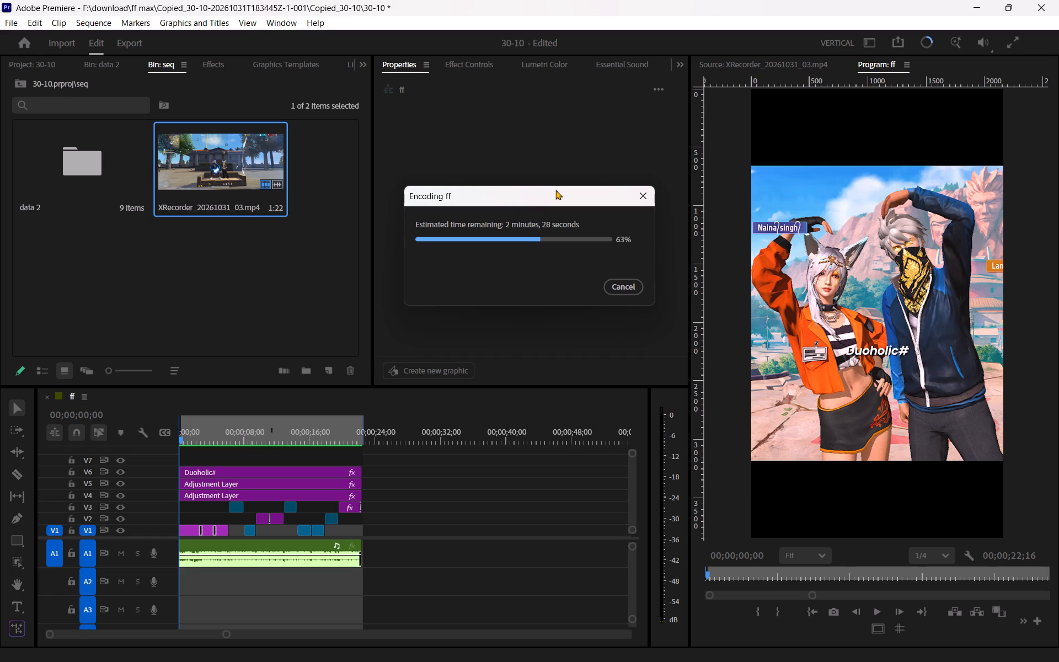
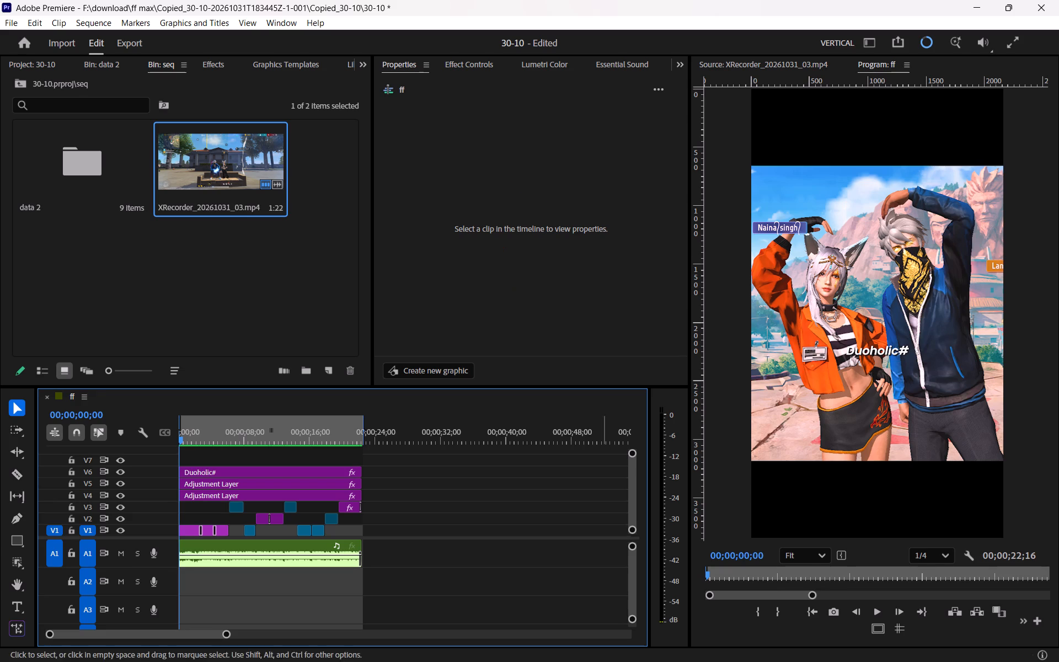
# Switch to CapCut and delete the ff.mp4 clip from the timeline.
pyautogui.click(715, 652)
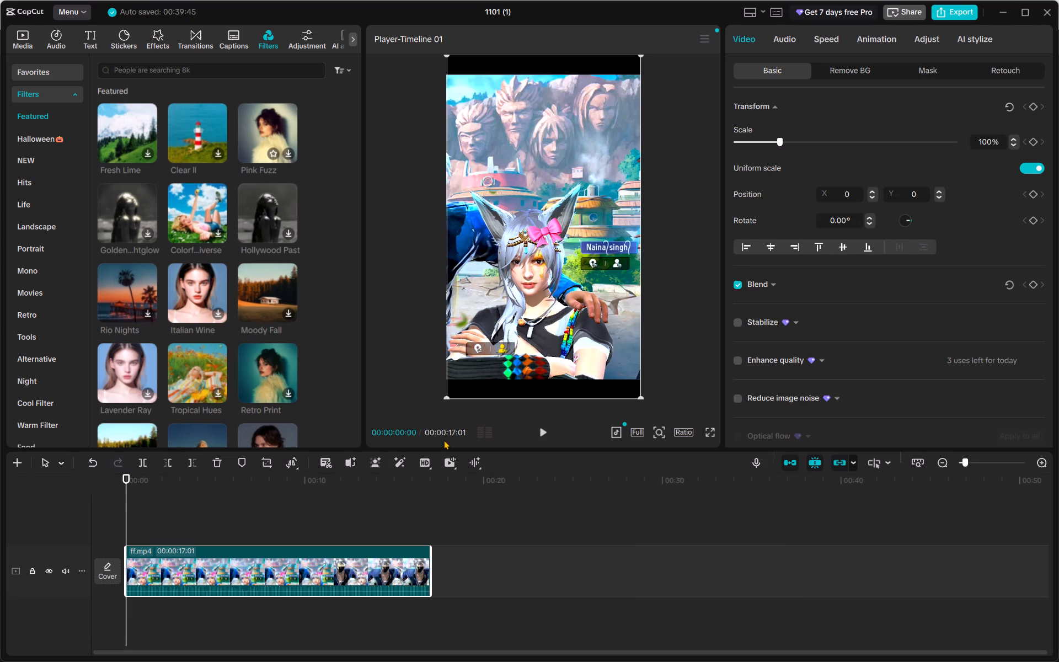
pyautogui.click(352, 551)
pyautogui.press('Delete')
# Import the ff duoholic video from the ff max folder into the project media.
pyautogui.click(21, 44)
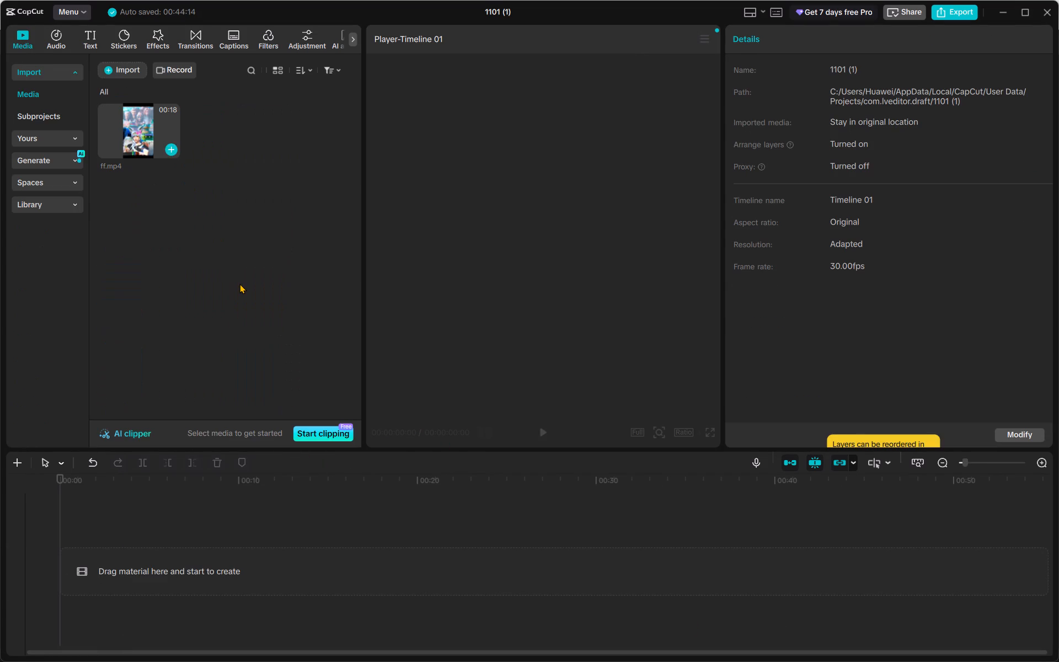
pyautogui.doubleClick(239, 284)
pyautogui.click(132, 73)
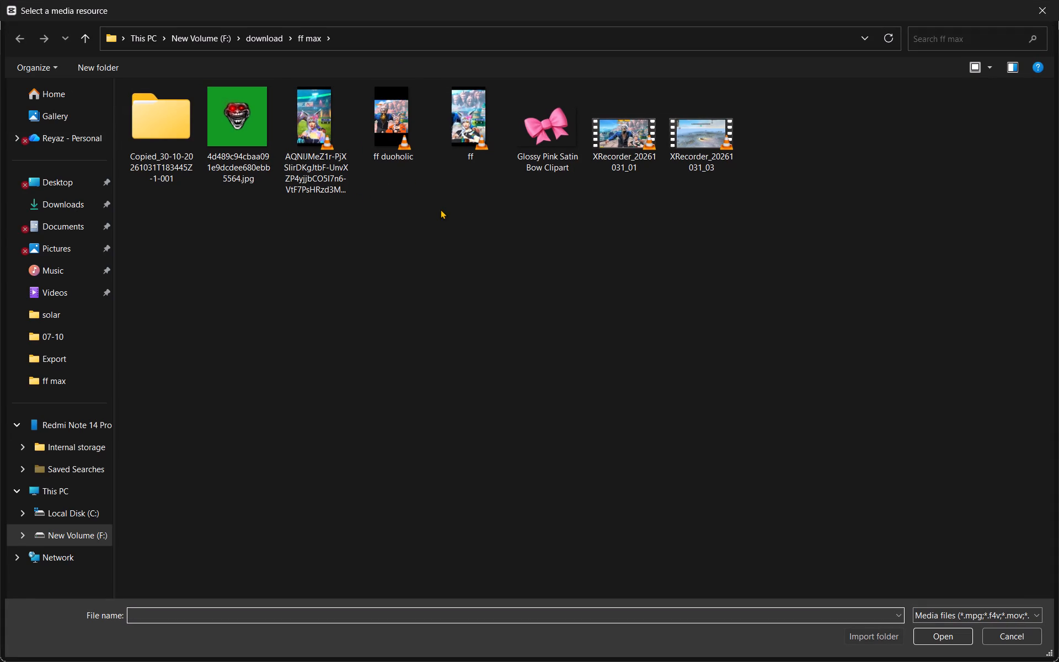
pyautogui.doubleClick(389, 130)
pyautogui.click(131, 204)
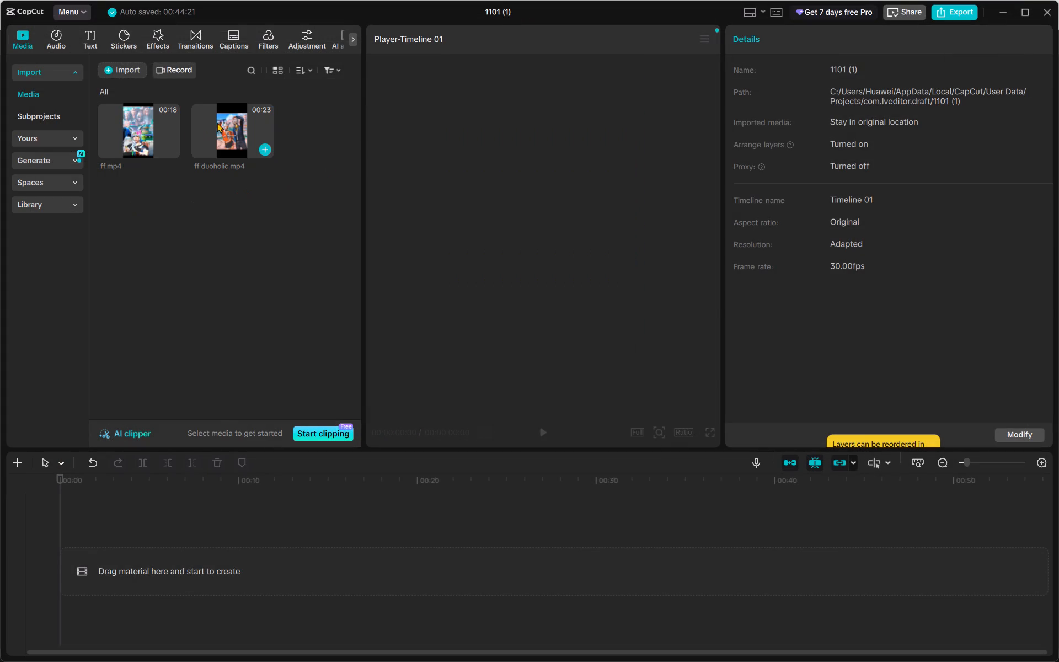
# Place the ff duoholic.mp4 clip on the empty timeline, starting at 00:00.
pyautogui.moveTo(224, 122); pyautogui.dragTo(176, 576)
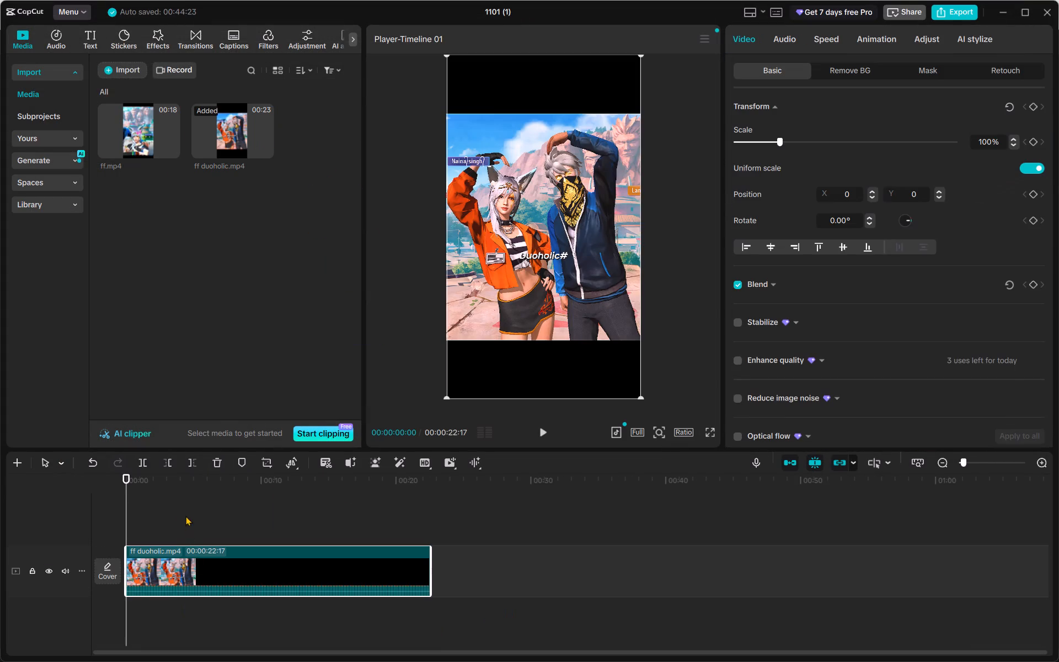
pyautogui.click(174, 499)
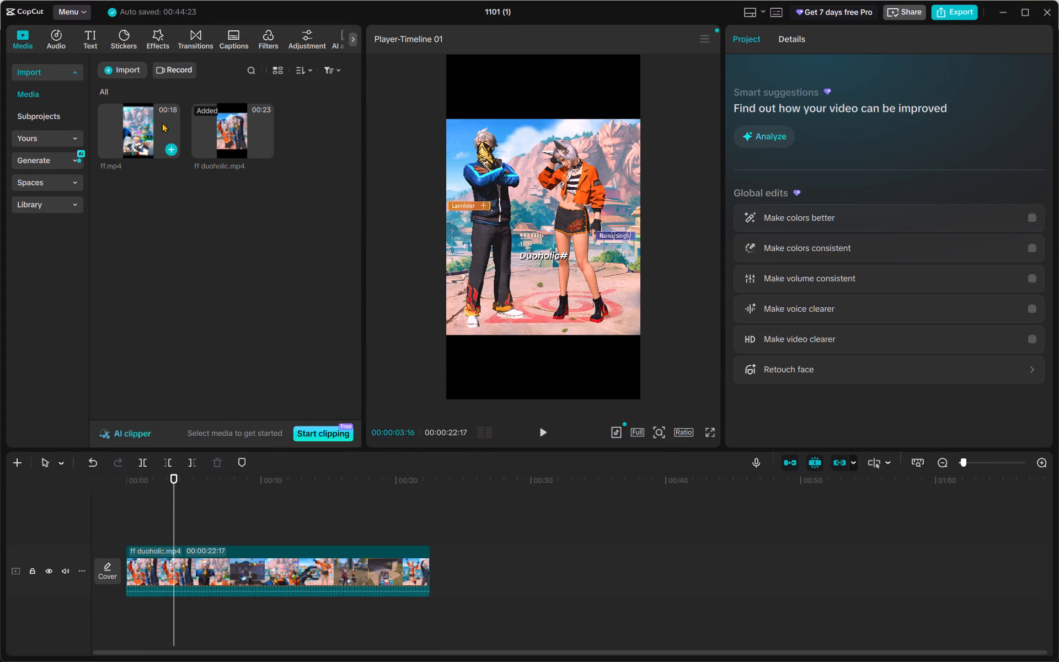
# Search the filters for LEAK LIGHT and reload the results if they do not load.
pyautogui.click(265, 37)
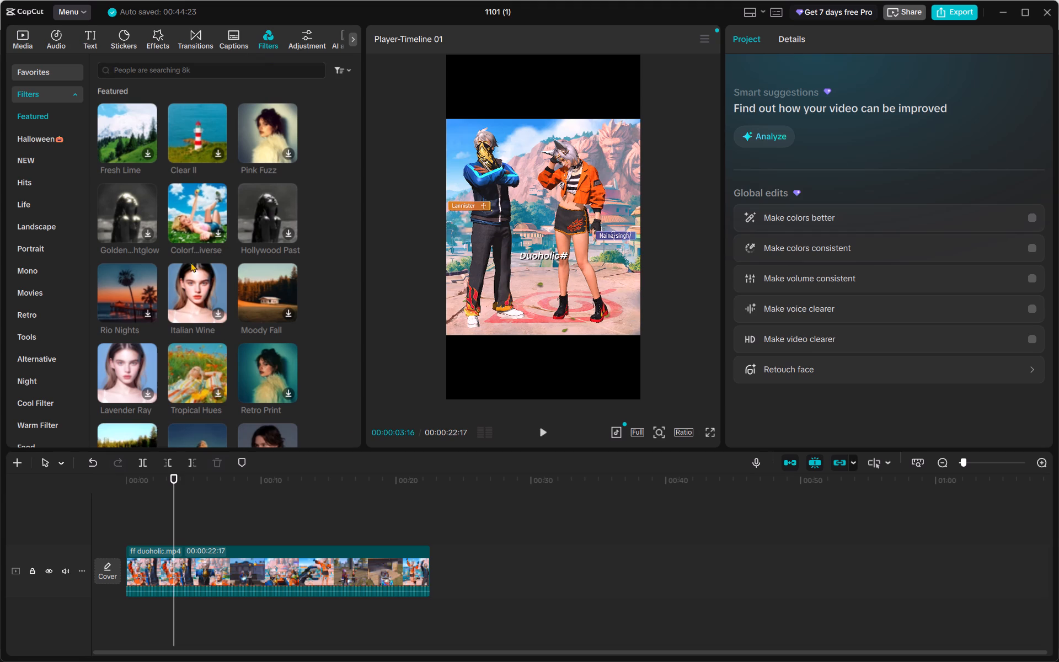
pyautogui.click(176, 68)
pyautogui.write('LEAK')
pyautogui.press('space')
pyautogui.write("LIGHT'")
pyautogui.press('Return')
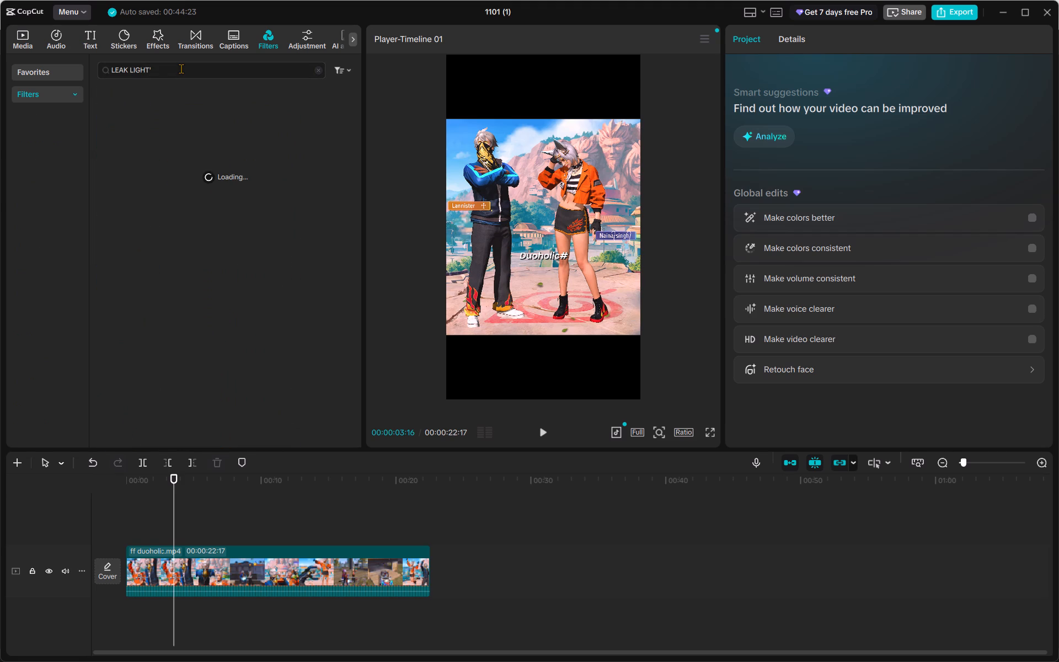
pyautogui.press('BackSpace')
pyautogui.press('BackSpace')
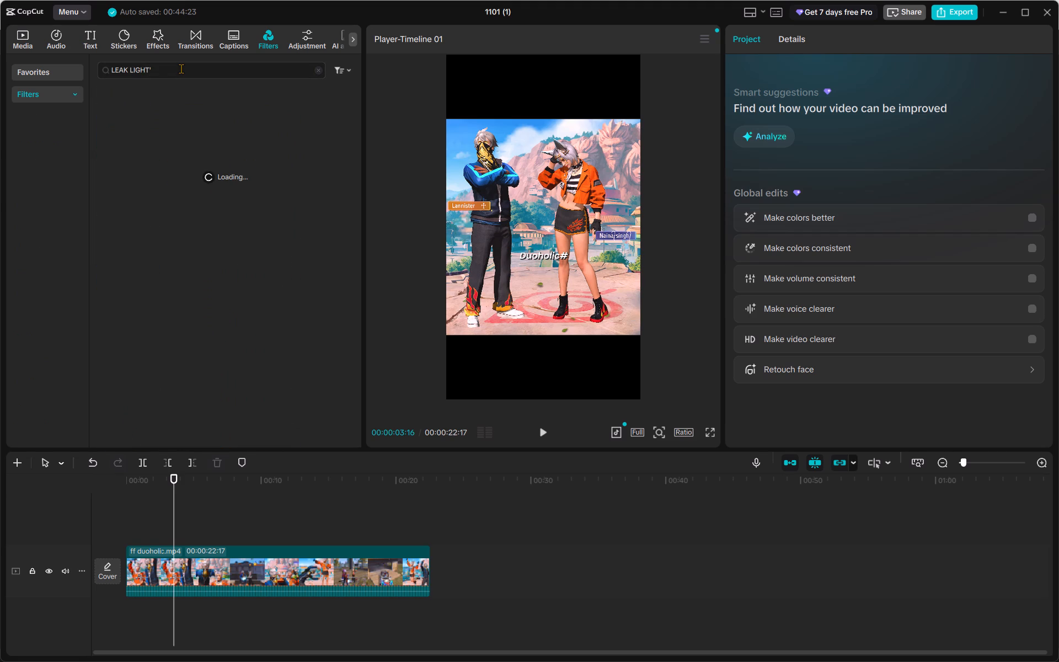
pyautogui.click(181, 68)
pyautogui.click(181, 68)
pyautogui.press('BackSpace')
pyautogui.press('Return')
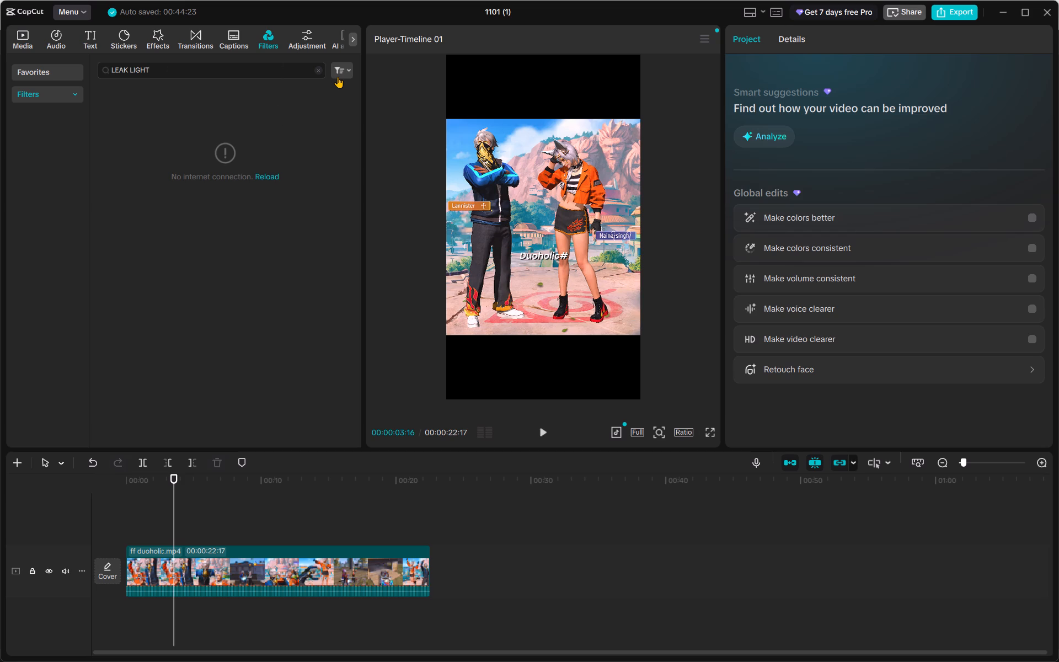
pyautogui.click(255, 173)
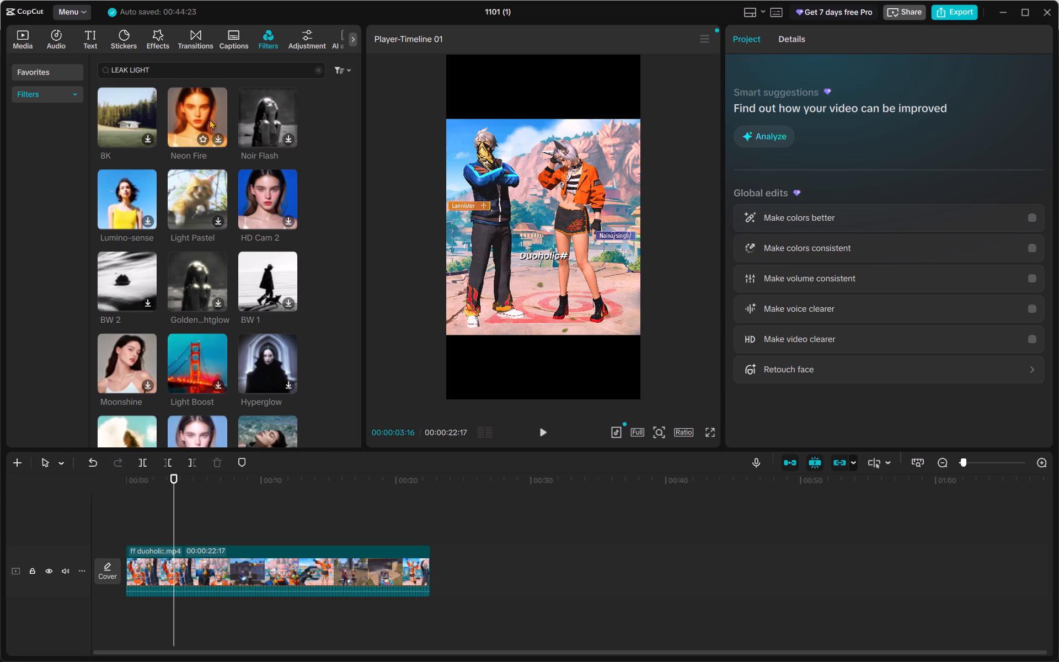
# Preview the Neon Fire filter on the video, pausing the playback partway.
pyautogui.click(195, 115)
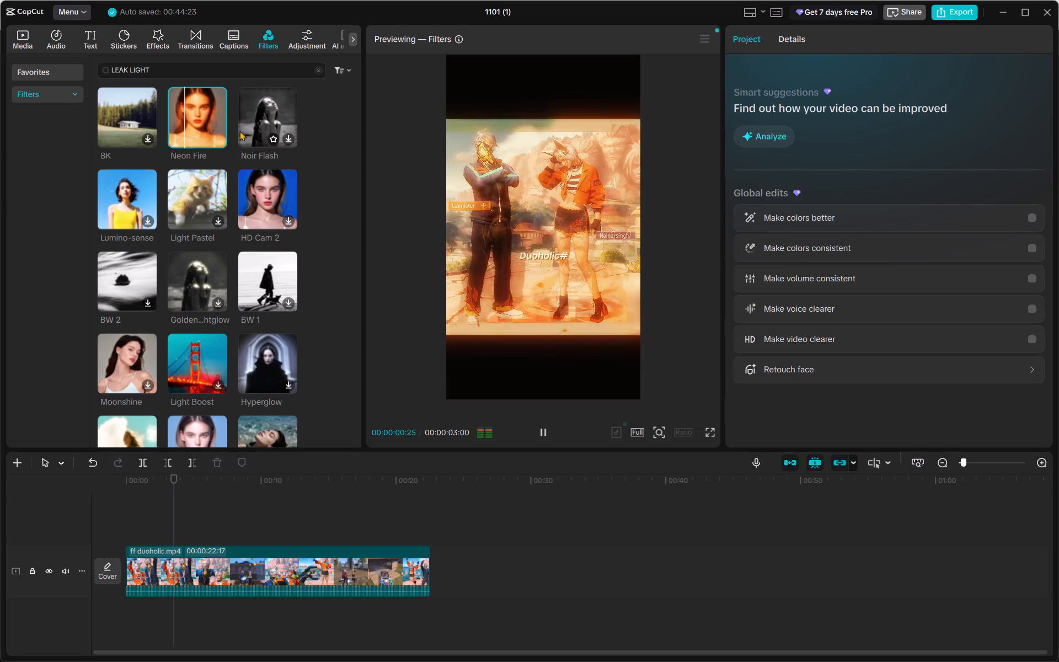
pyautogui.press('space')
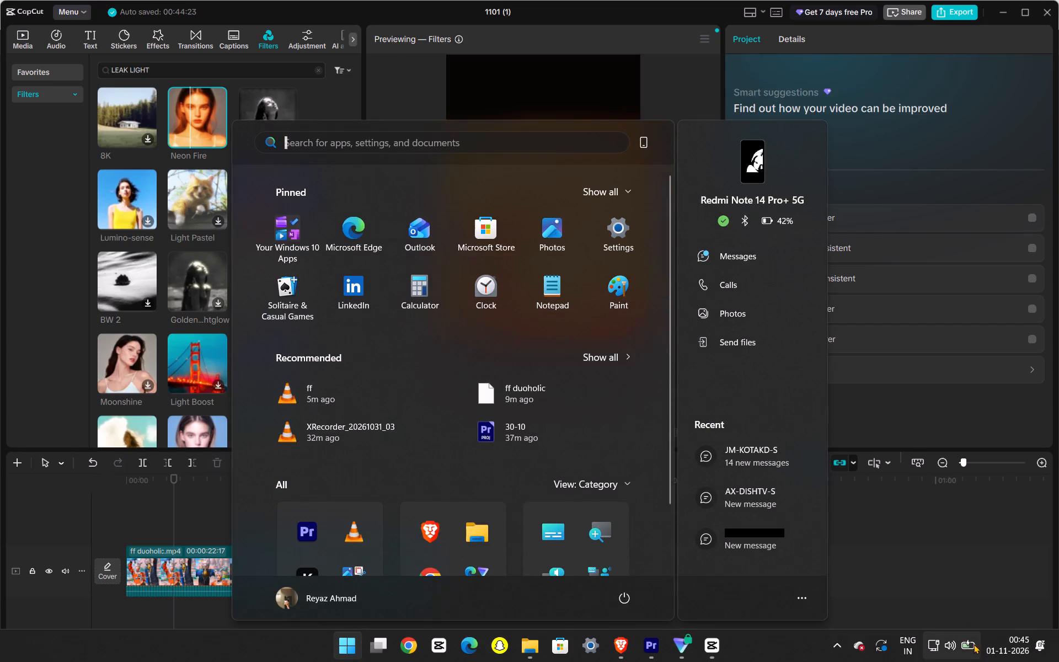
# Lower the Windows system volume to about 30 and return to CapCut.
pyautogui.click(965, 644)
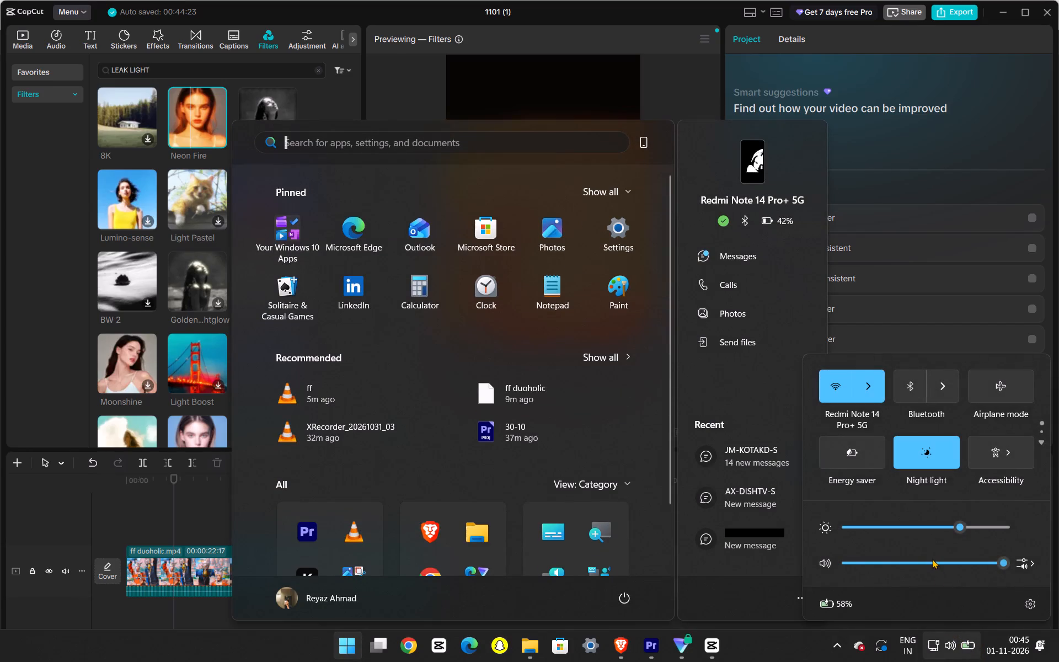
pyautogui.moveTo(932, 559); pyautogui.dragTo(897, 569)
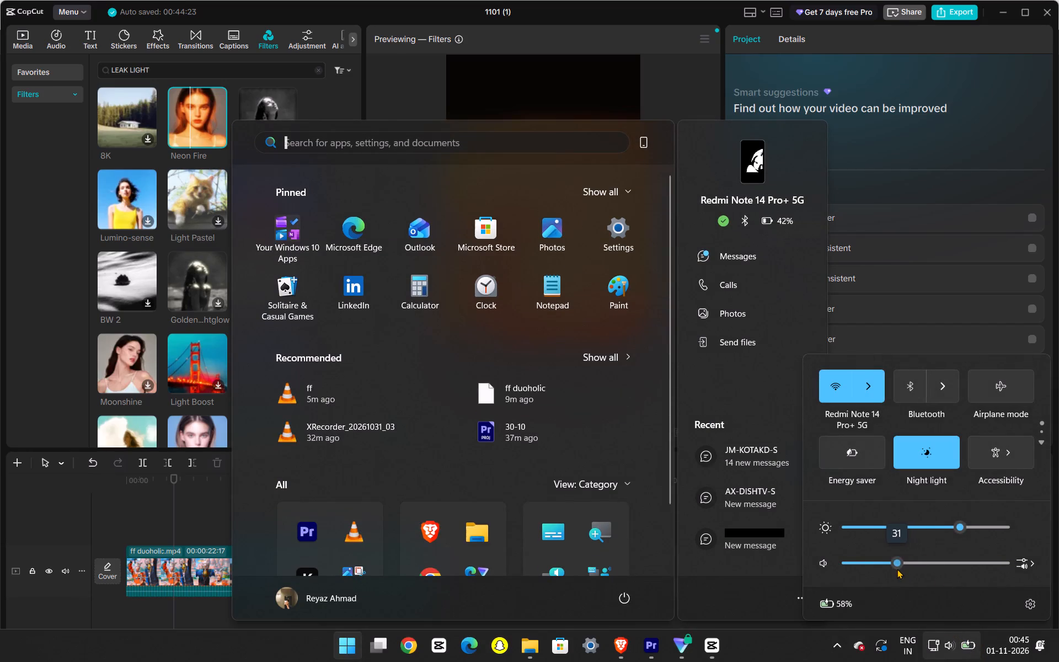
pyautogui.moveTo(897, 569); pyautogui.dragTo(894, 567)
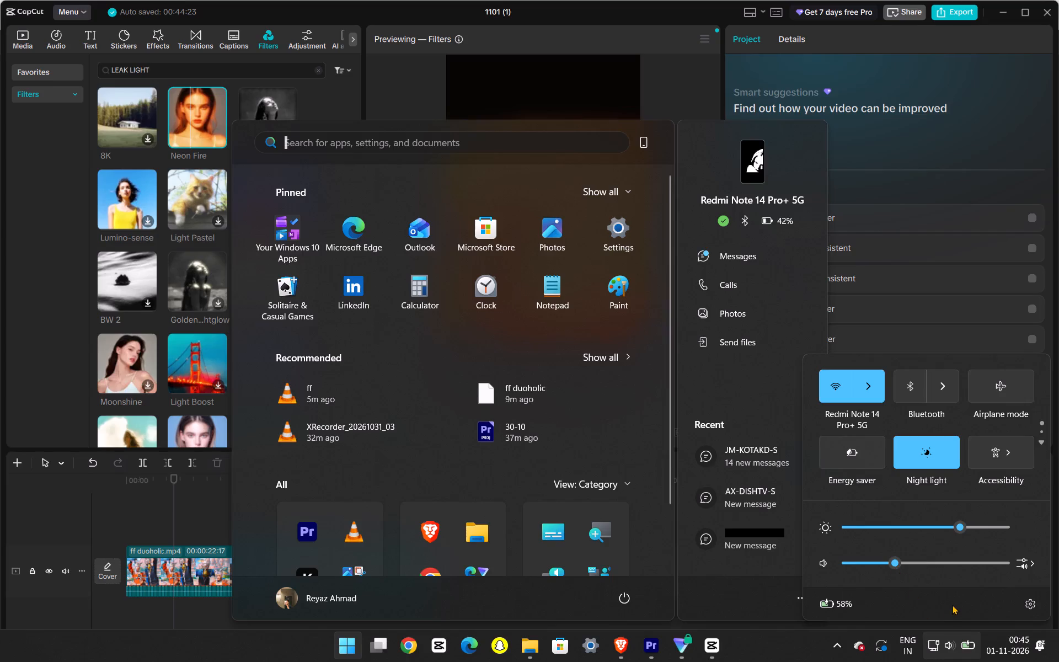
pyautogui.click(951, 655)
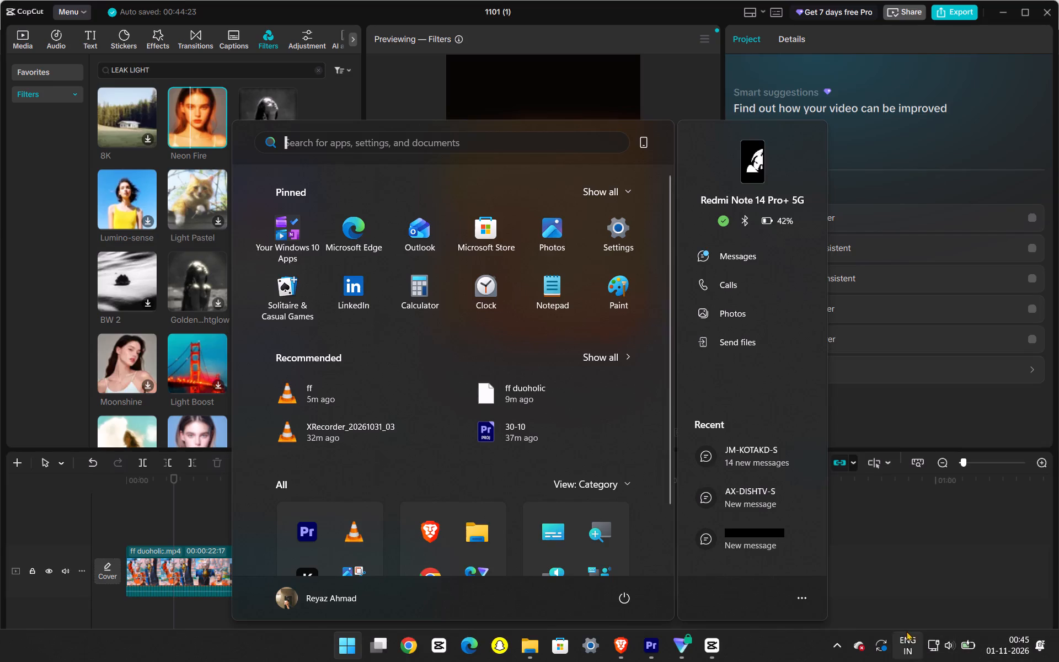
pyautogui.click(516, 0)
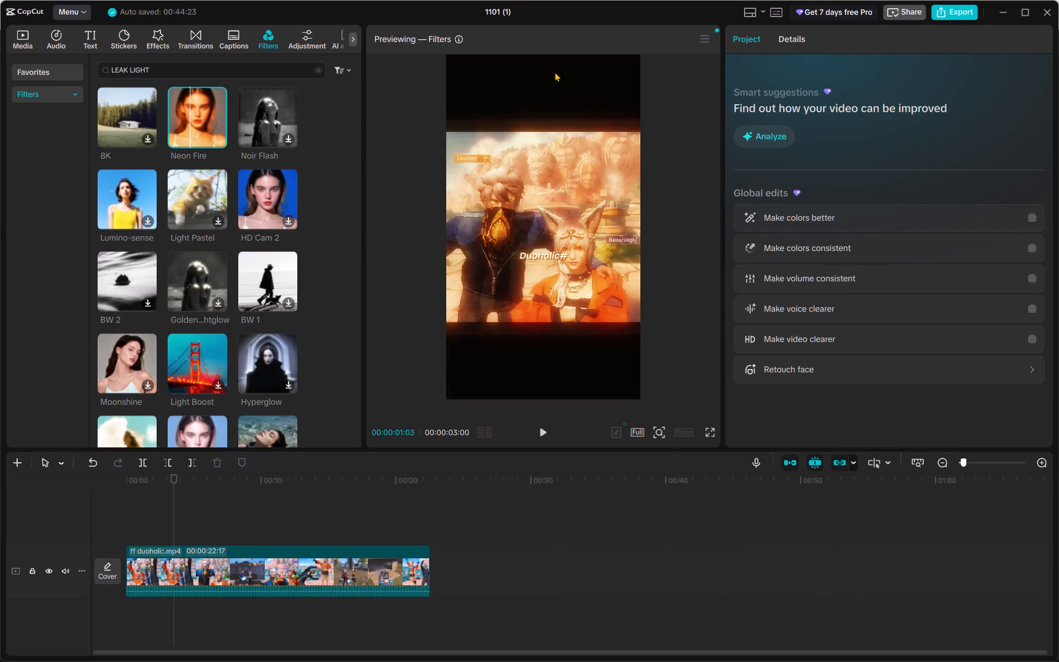
# Add the Neon Fire filter on a track above the ff duoholic.mp4 clip, near the start of the timeline.
pyautogui.click(260, 562)
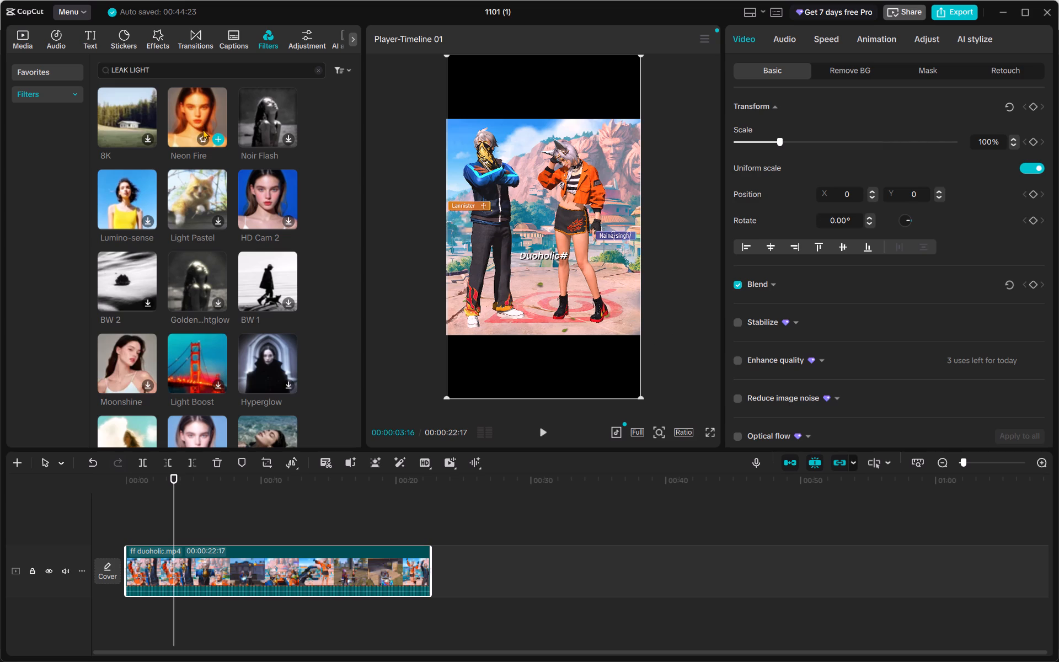
pyautogui.click(317, 512)
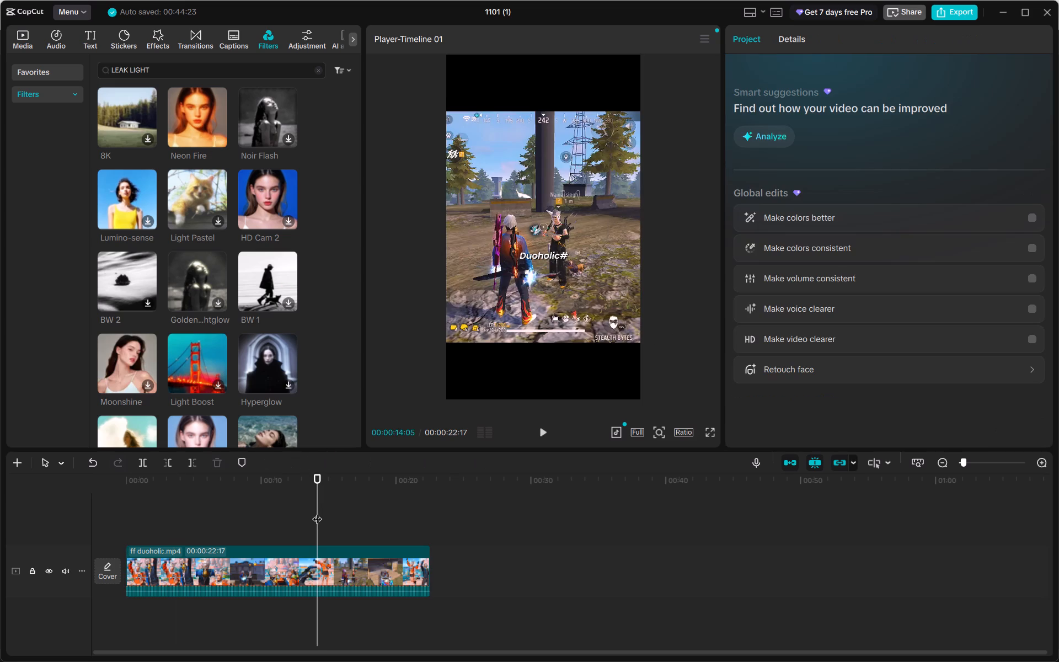
pyautogui.moveTo(313, 500); pyautogui.dragTo(213, 542)
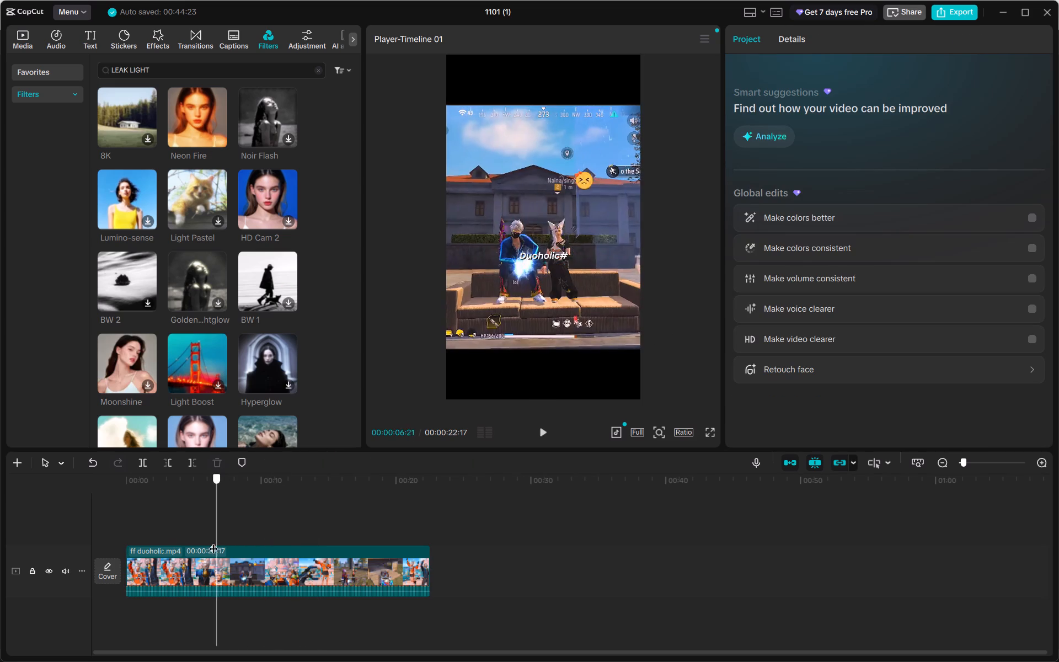
pyautogui.moveTo(213, 542); pyautogui.dragTo(189, 573)
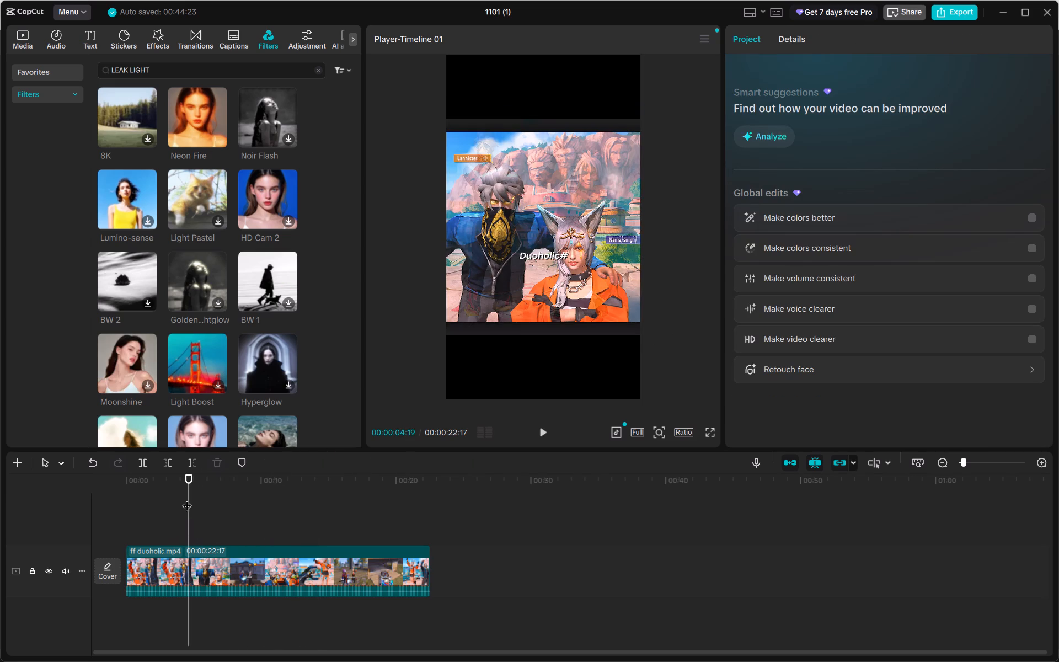
pyautogui.moveTo(188, 498); pyautogui.dragTo(127, 551)
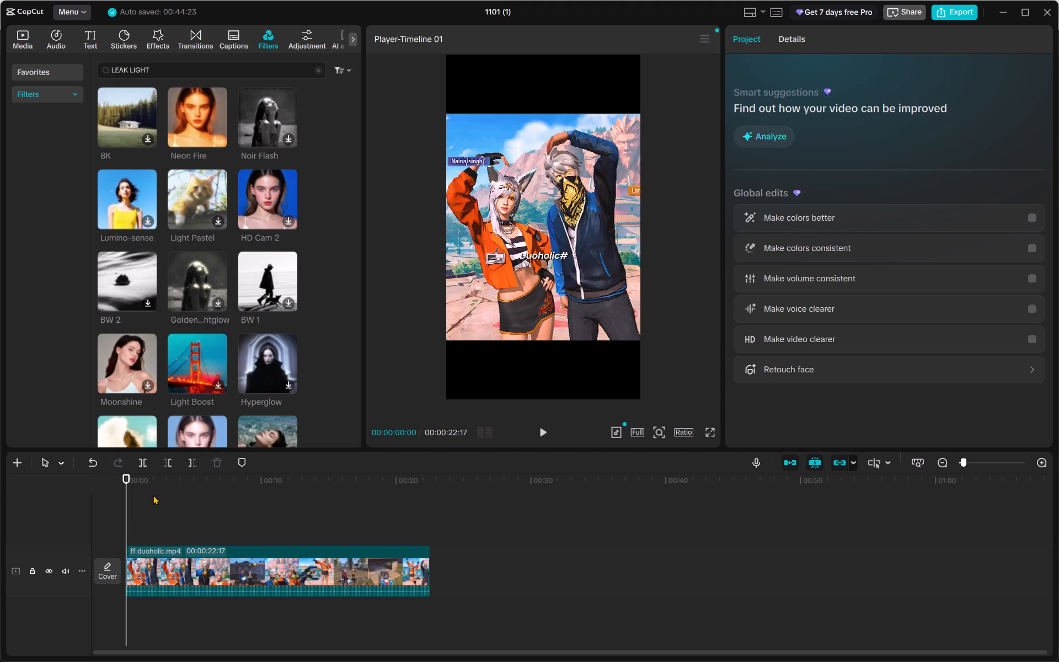
pyautogui.moveTo(132, 476); pyautogui.dragTo(129, 494)
pyautogui.moveTo(205, 128); pyautogui.dragTo(133, 540)
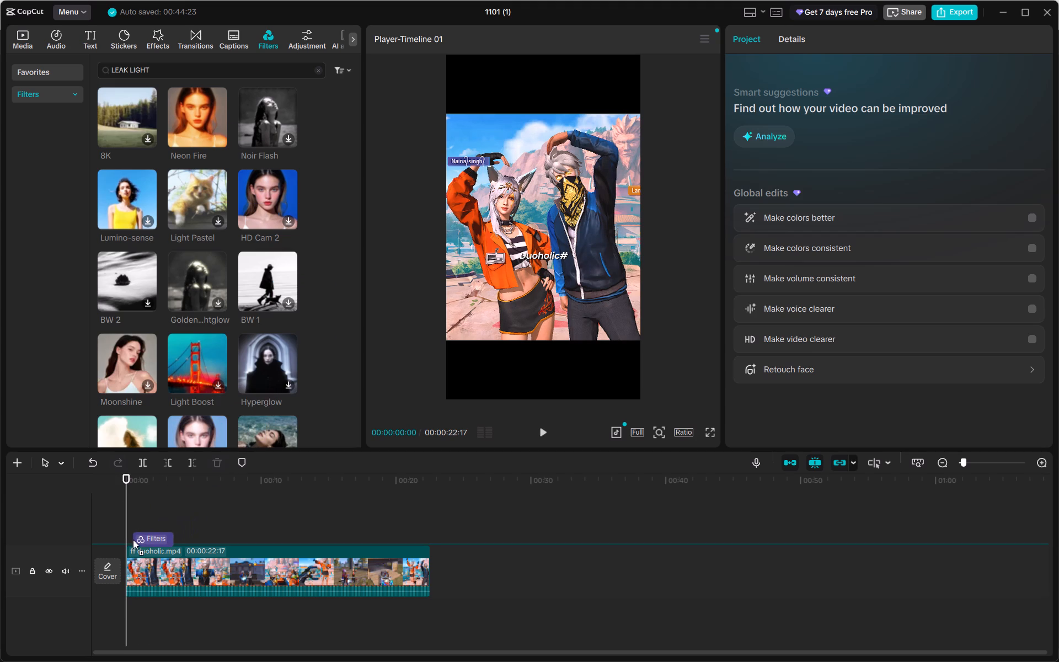
pyautogui.moveTo(133, 540); pyautogui.dragTo(132, 533)
# Set the Neon Fire filter's intensity to 30, checking it on the frame at 00:00:01:08.
pyautogui.click(143, 478)
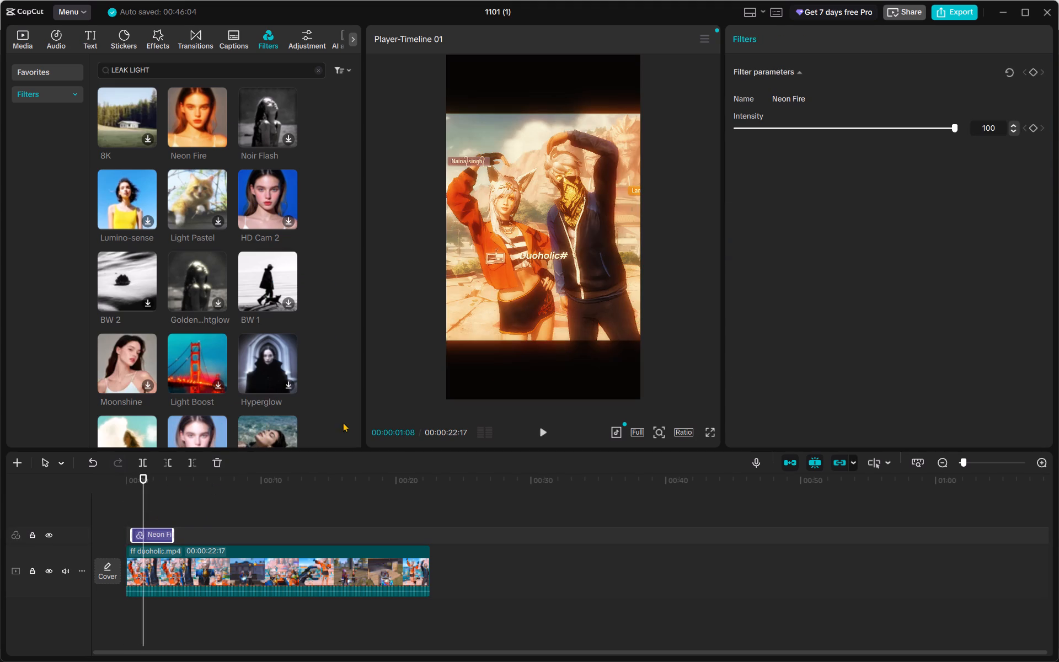
pyautogui.moveTo(939, 131); pyautogui.dragTo(819, 149)
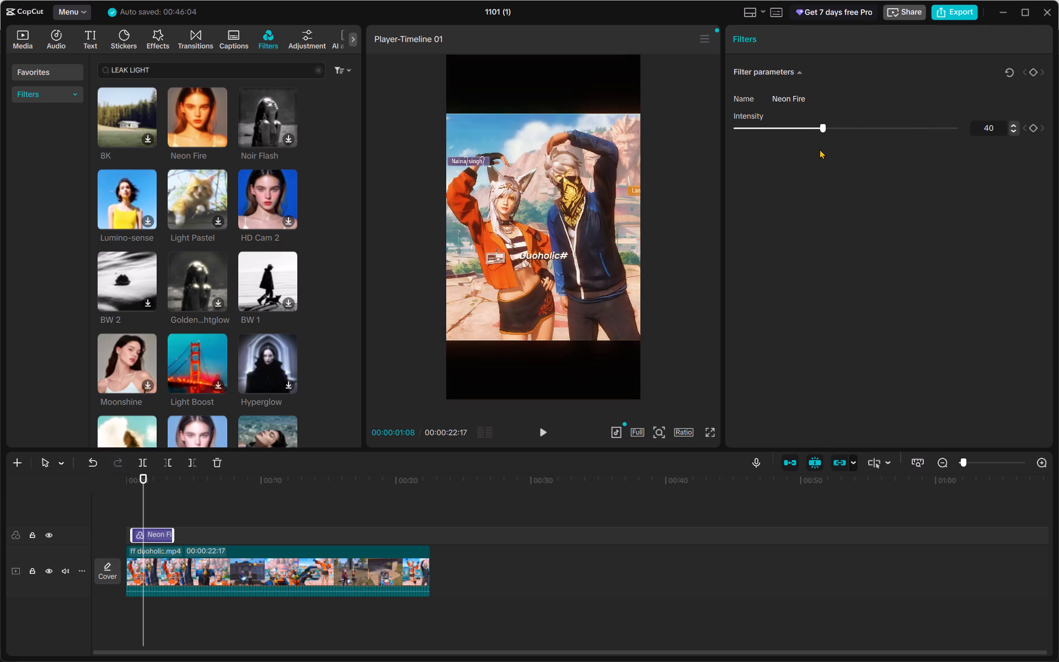
pyautogui.moveTo(819, 149); pyautogui.dragTo(803, 176)
# Align the Neon Fire filter's start to 00:00 and extend it to the end of the ff duoholic.mp4 clip.
pyautogui.moveTo(154, 539); pyautogui.dragTo(138, 540)
pyautogui.moveTo(168, 532); pyautogui.dragTo(261, 532)
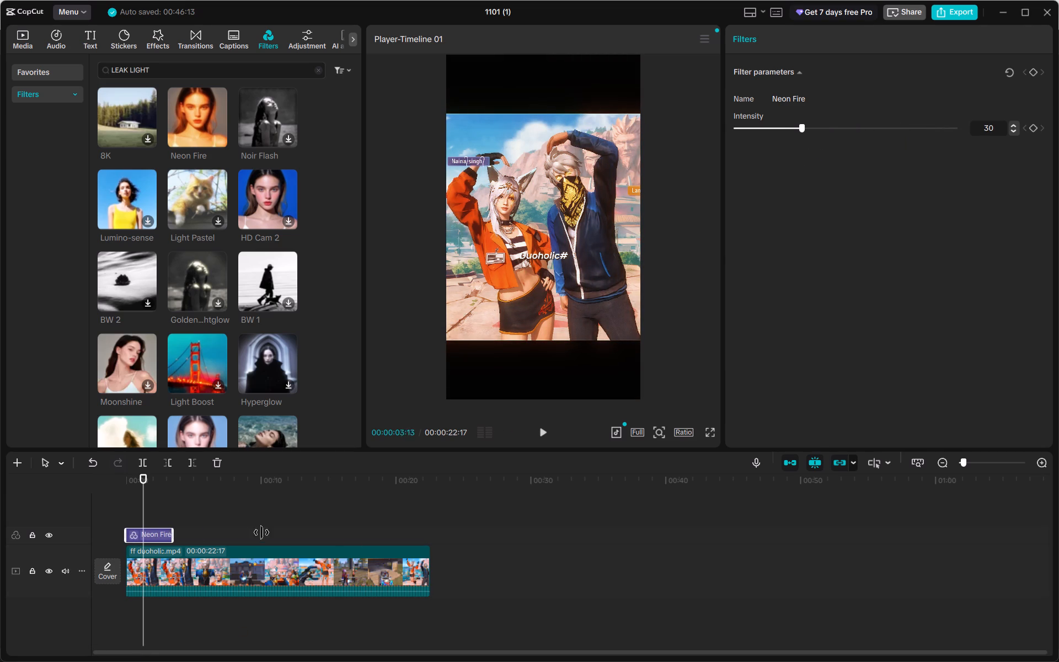
pyautogui.moveTo(261, 532); pyautogui.dragTo(426, 564)
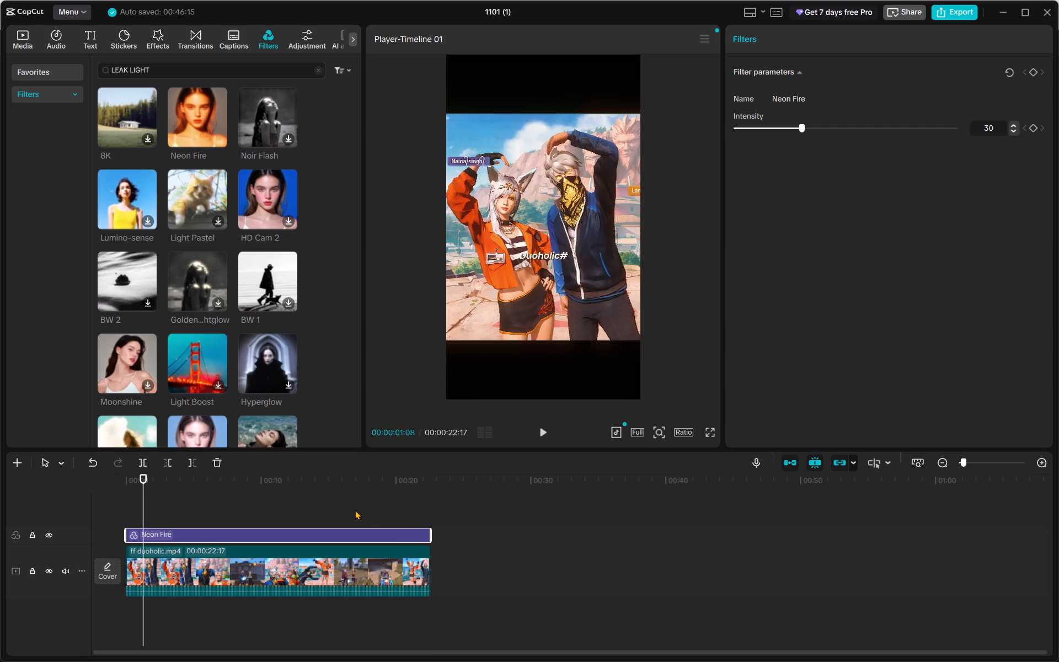
# Check how the Neon Fire filter looks on the gameplay footage around 18 seconds.
pyautogui.moveTo(327, 460); pyautogui.dragTo(345, 459)
pyautogui.moveTo(328, 477); pyautogui.dragTo(352, 481)
pyautogui.moveTo(352, 481); pyautogui.dragTo(377, 481)
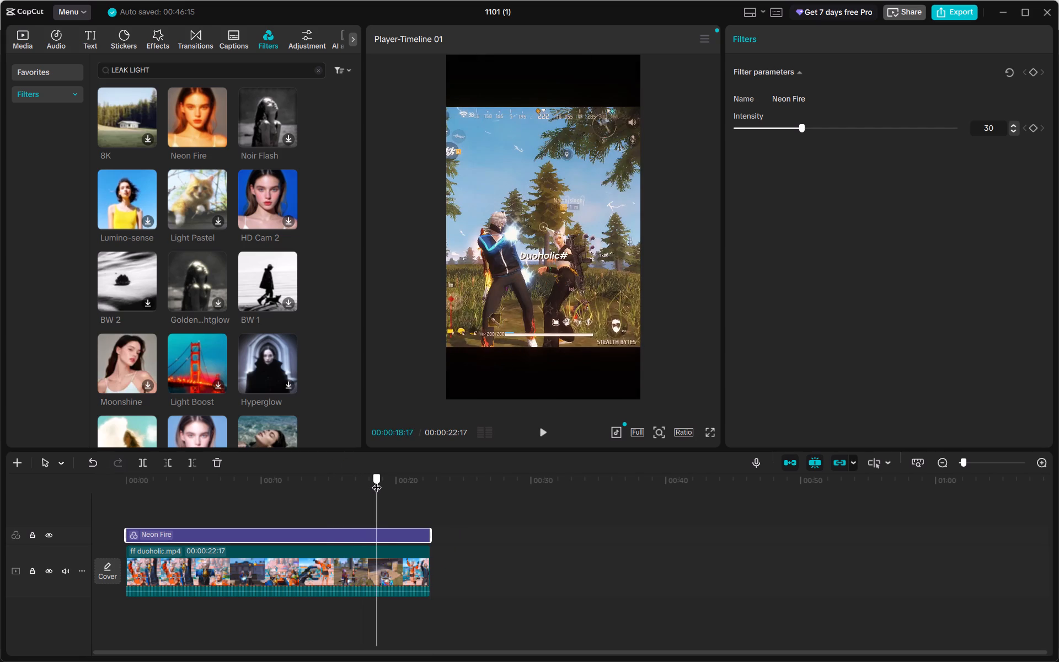
pyautogui.moveTo(377, 481); pyautogui.dragTo(370, 481)
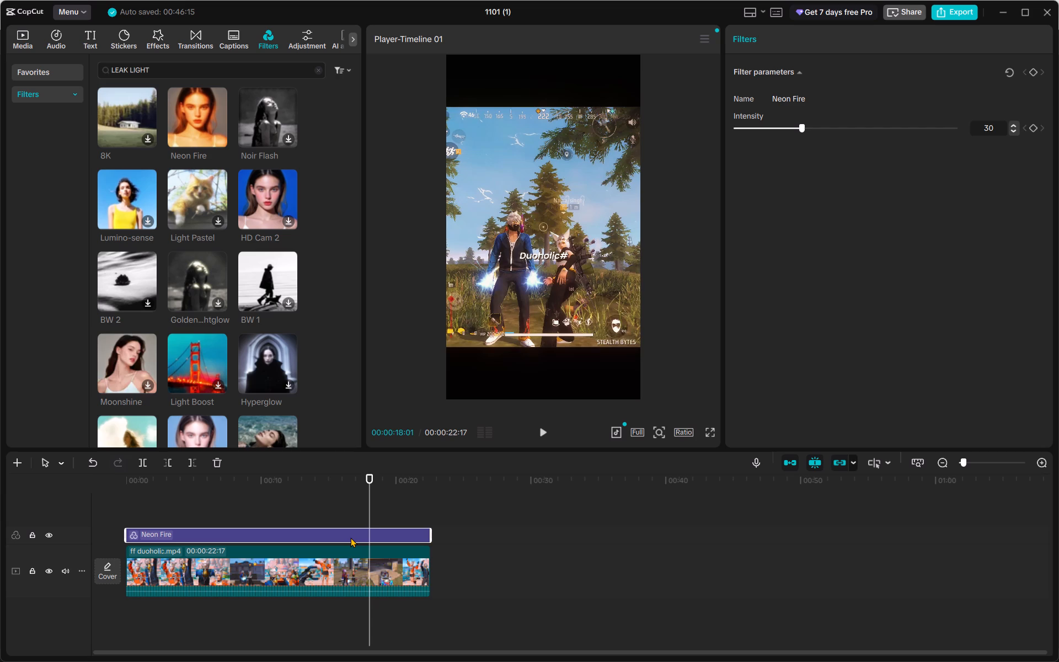
# Lower the Neon Fire filter's intensity to 25, judging it on the gameplay frame around 18 seconds.
pyautogui.click(350, 537)
pyautogui.moveTo(785, 124); pyautogui.dragTo(796, 130)
pyautogui.moveTo(796, 130); pyautogui.dragTo(791, 137)
pyautogui.moveTo(791, 137); pyautogui.dragTo(790, 137)
# Add the featured Pink Fuzz filter on a new track above Neon Fire, starting at 00:00.
pyautogui.click(402, 502)
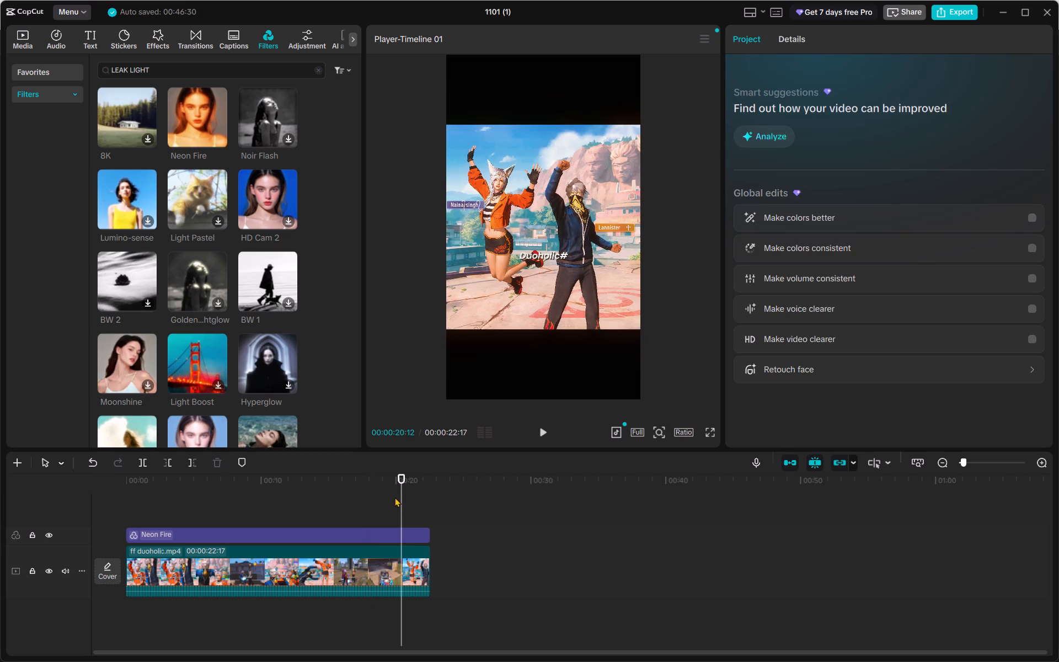
pyautogui.moveTo(343, 463); pyautogui.dragTo(336, 465)
pyautogui.moveTo(330, 478); pyautogui.dragTo(111, 505)
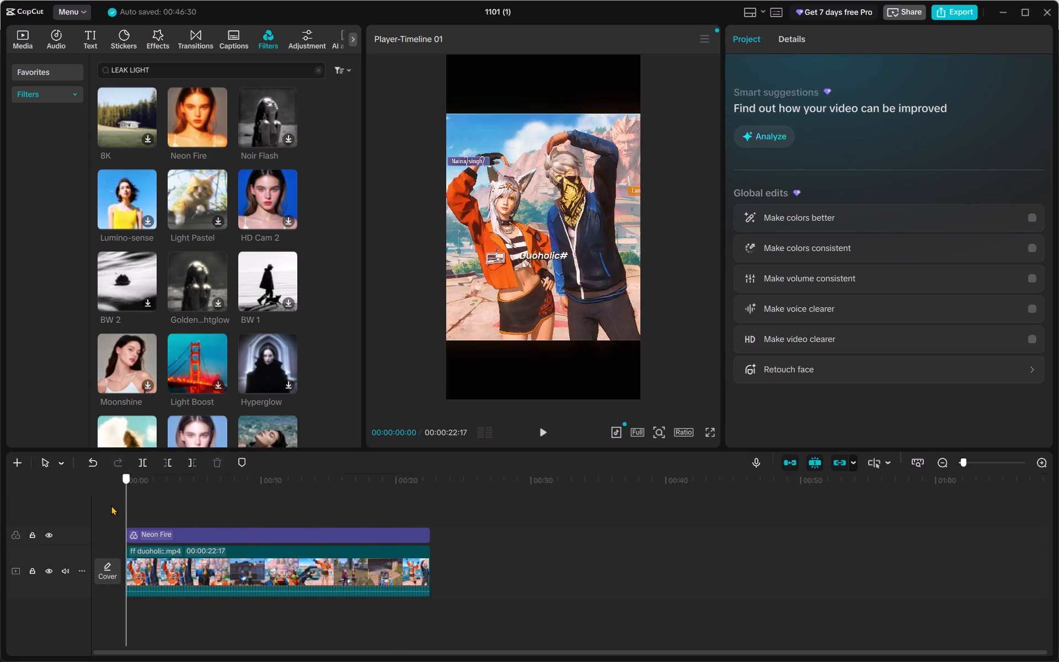
pyautogui.moveTo(111, 505); pyautogui.dragTo(145, 505)
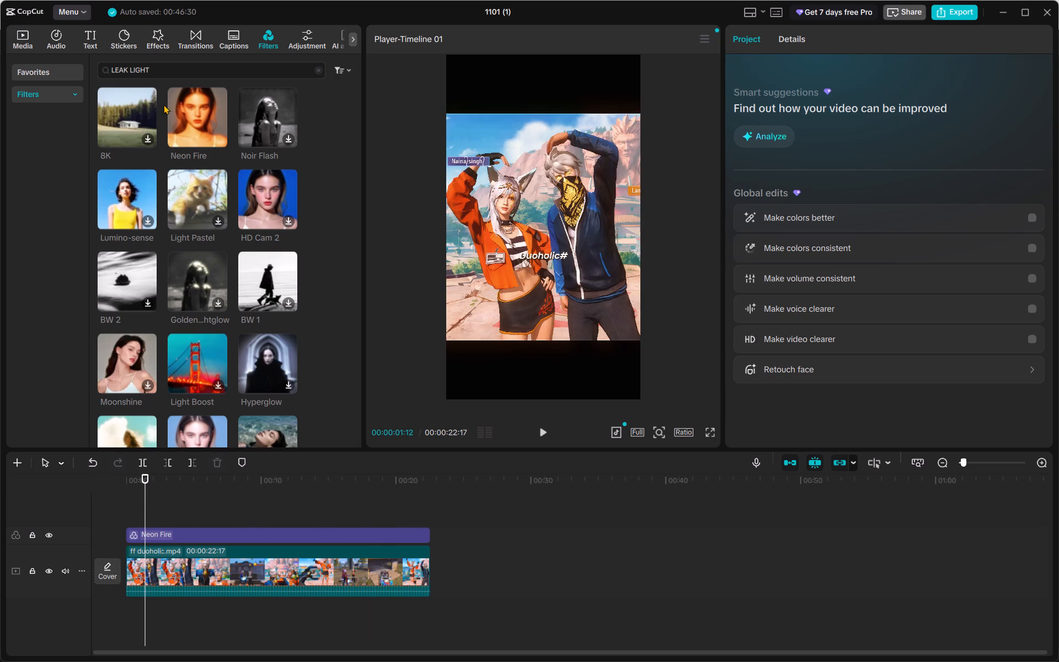
pyautogui.click(316, 71)
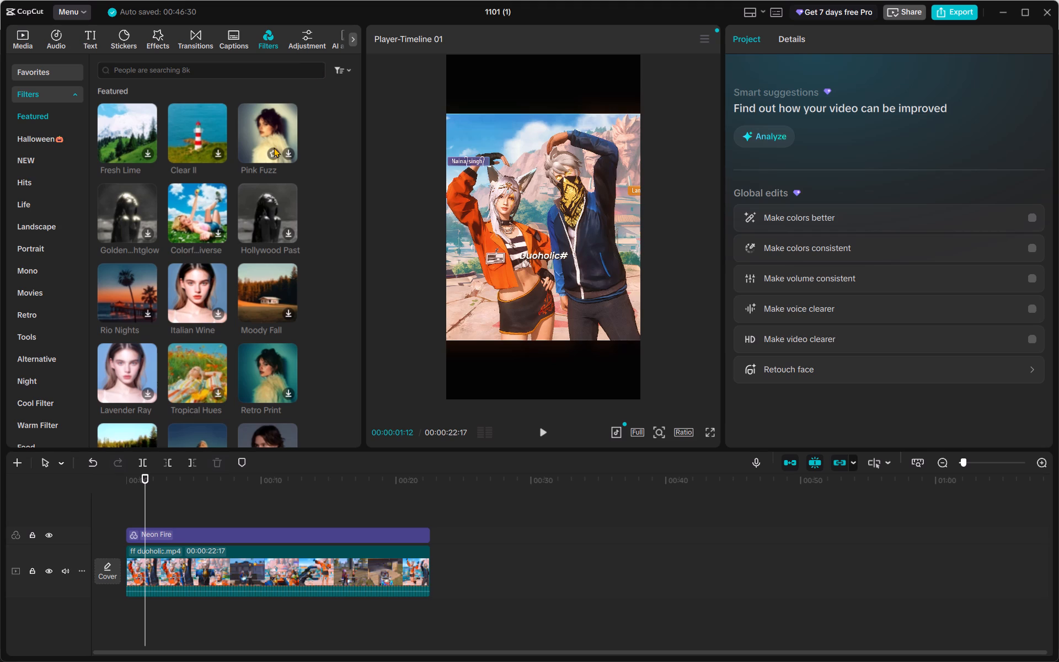
pyautogui.moveTo(263, 128); pyautogui.dragTo(164, 498)
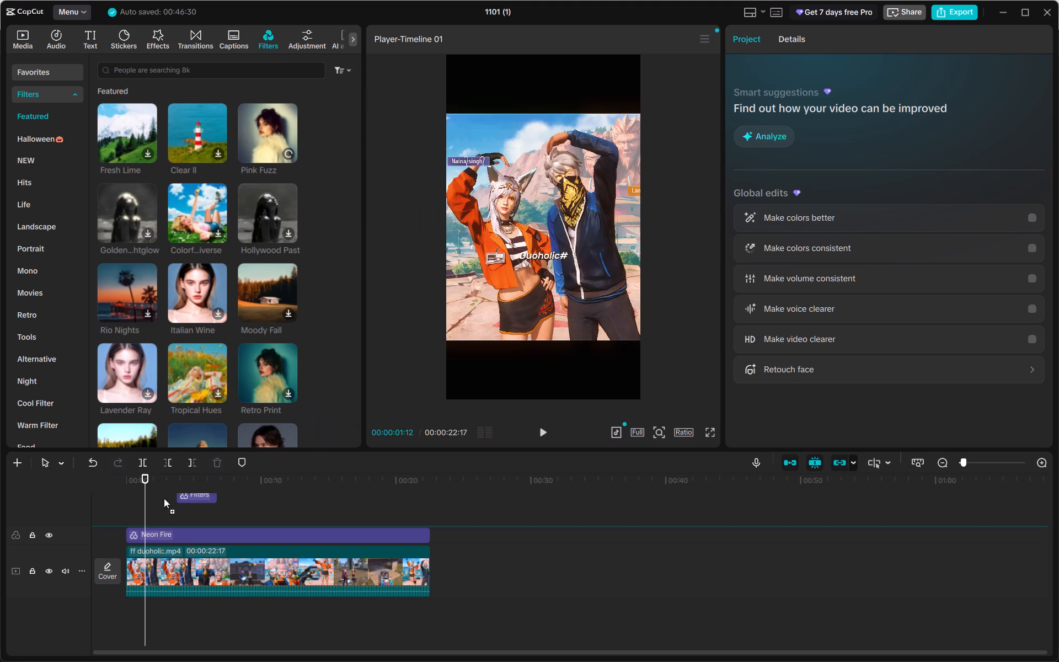
pyautogui.moveTo(164, 498); pyautogui.dragTo(127, 517)
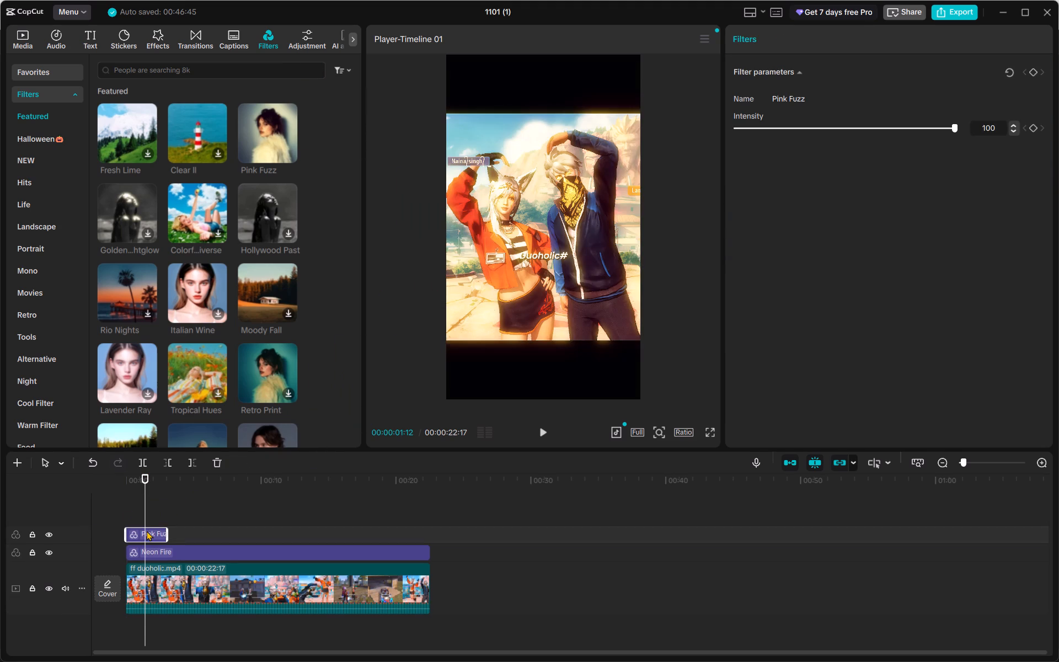
# Set the Pink Fuzz filter's intensity to 10.
pyautogui.moveTo(858, 123); pyautogui.dragTo(819, 139)
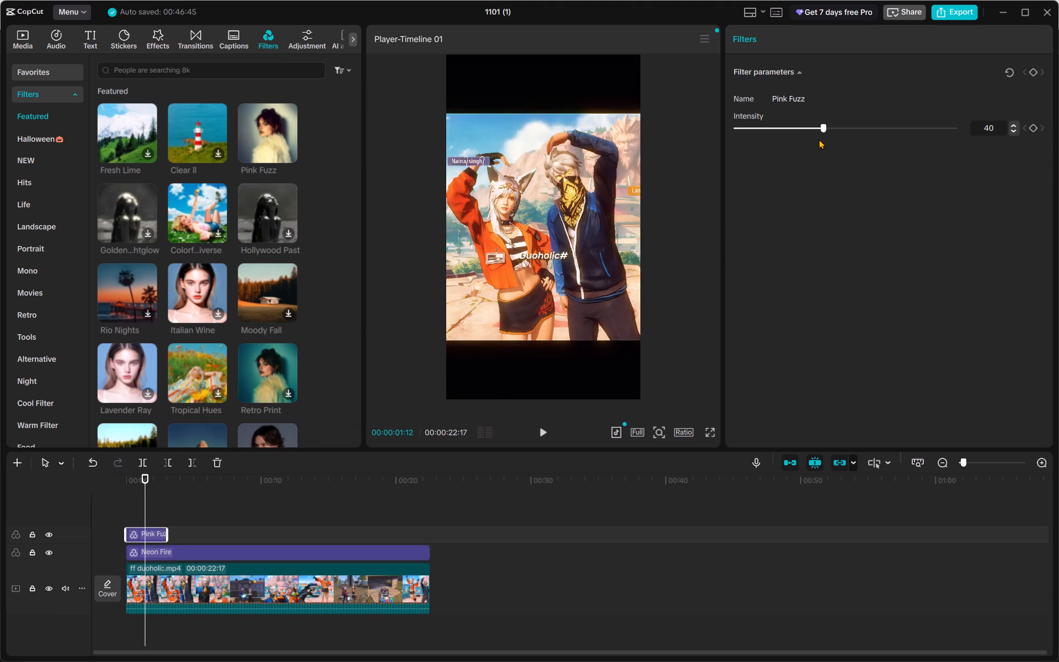
pyautogui.moveTo(819, 139); pyautogui.dragTo(758, 190)
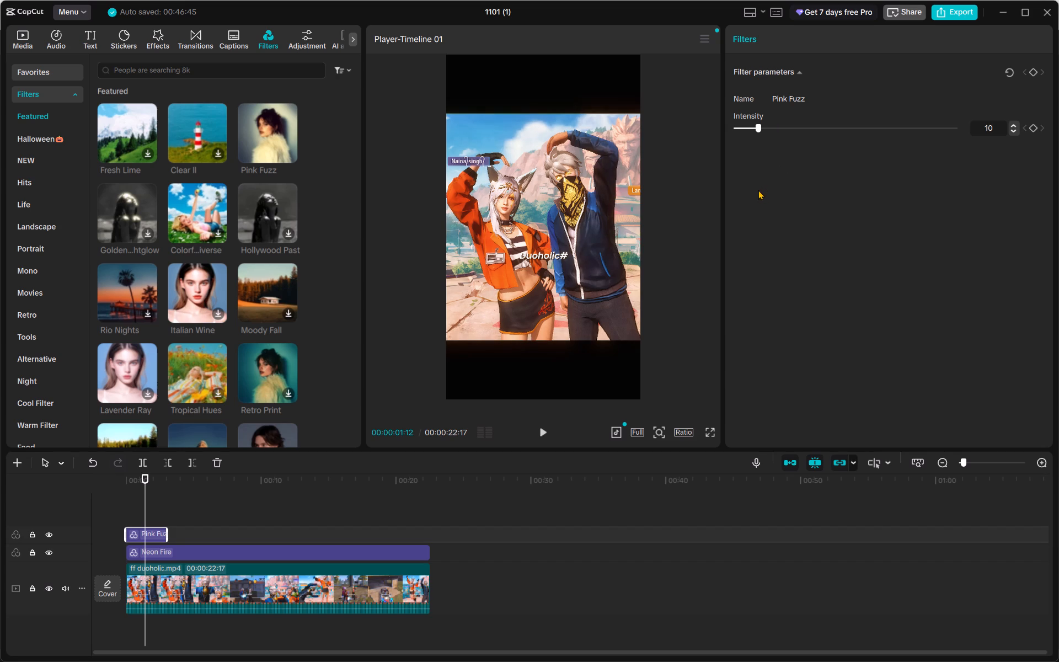
pyautogui.moveTo(758, 190); pyautogui.dragTo(757, 191)
# Extend the Pink Fuzz filter to the end of the ff duoholic.mp4 clip.
pyautogui.moveTo(165, 531); pyautogui.dragTo(440, 545)
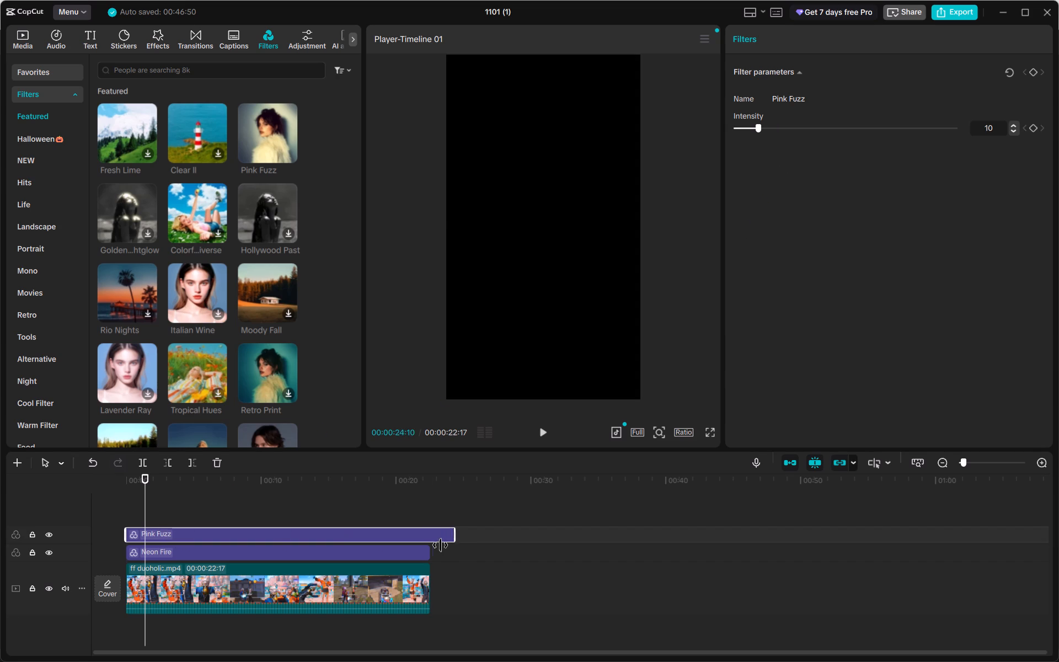
pyautogui.moveTo(440, 545); pyautogui.dragTo(427, 553)
# Check the combined filters on the gameplay footage around 00:00:19:04 in a full-screen preview.
pyautogui.moveTo(368, 474); pyautogui.dragTo(375, 473)
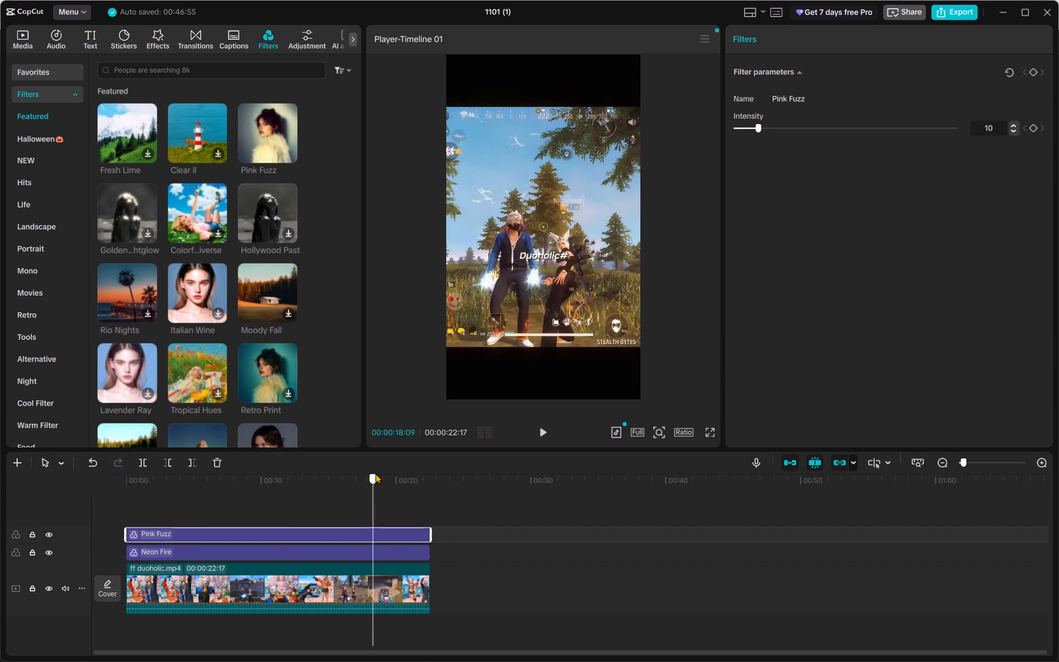
pyautogui.moveTo(375, 473); pyautogui.dragTo(384, 473)
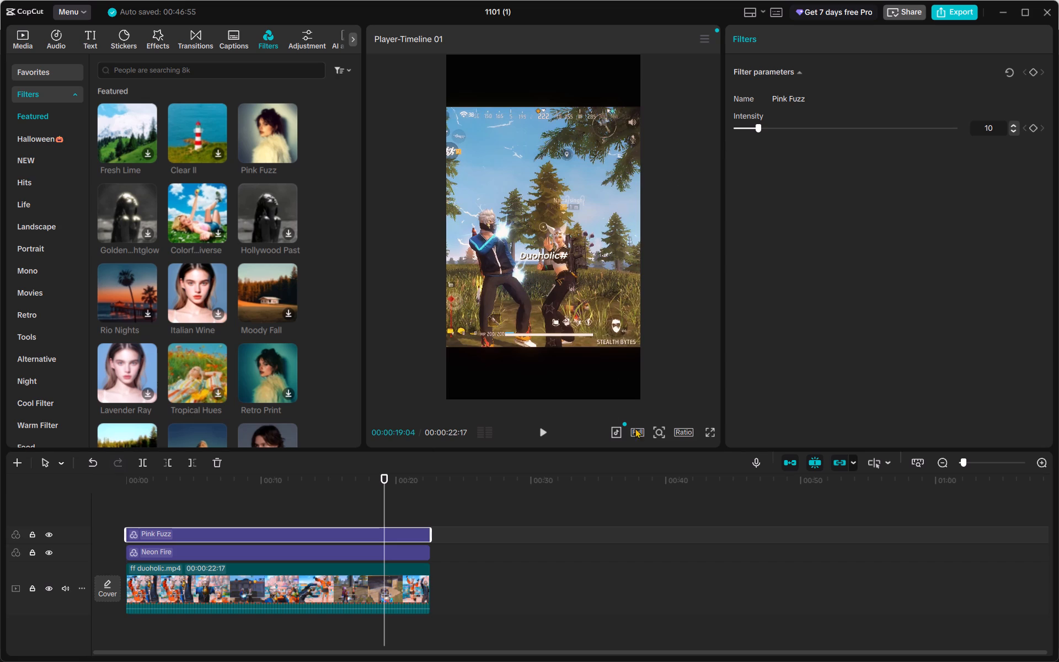
pyautogui.click(712, 434)
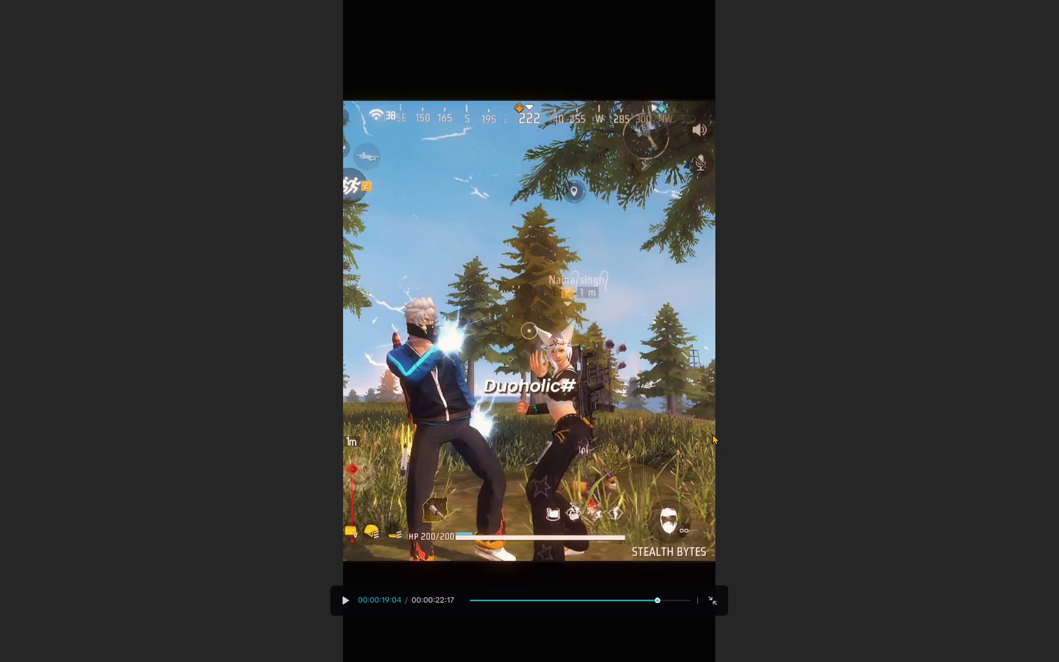
pyautogui.click(712, 596)
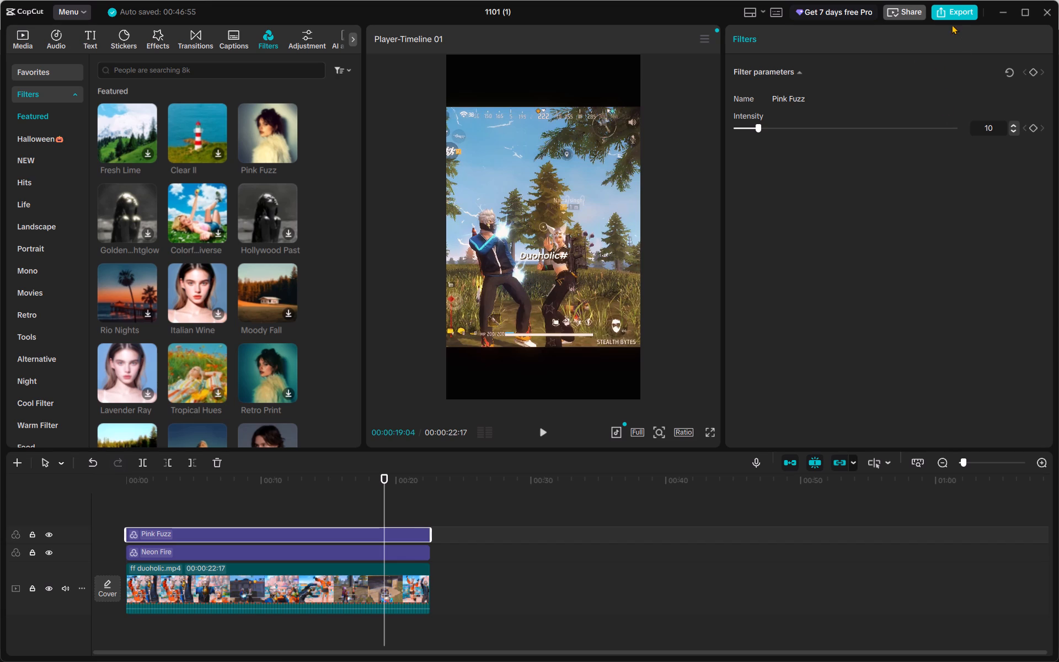
# Open the export settings and name the exported video DUOHOLIC.
pyautogui.click(953, 9)
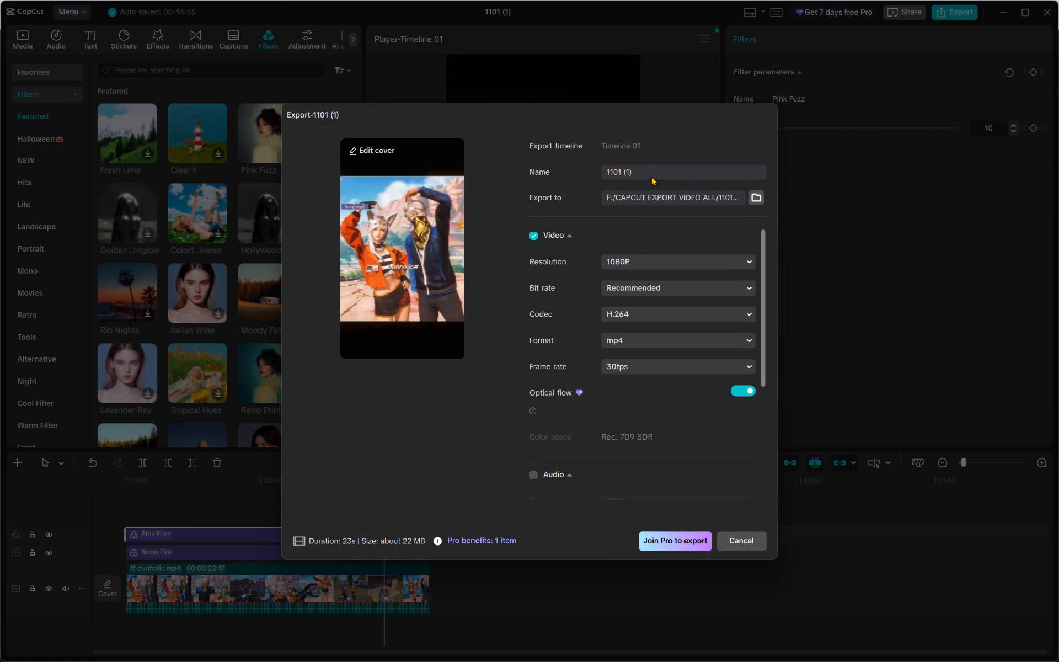
pyautogui.click(638, 169)
pyautogui.moveTo(643, 170); pyautogui.dragTo(585, 182)
pyautogui.write('DUO')
pyautogui.write('HOLIC')
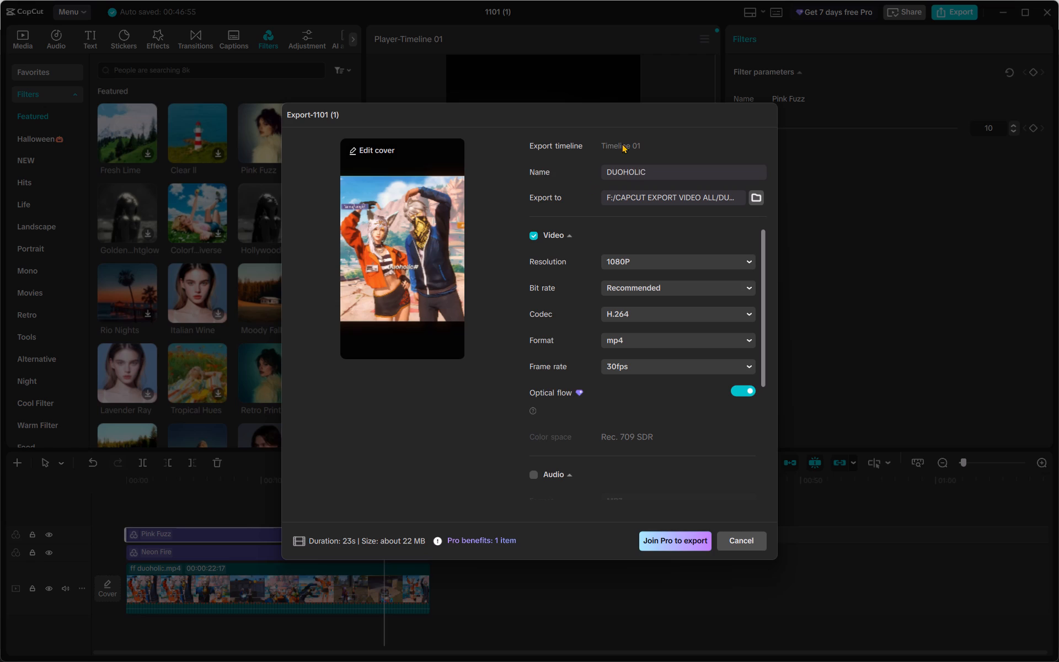
# Browse the download/ff max folder on New Volume (F:) and its Copied_30-10 subfolders for a suitable export location.
pyautogui.click(749, 193)
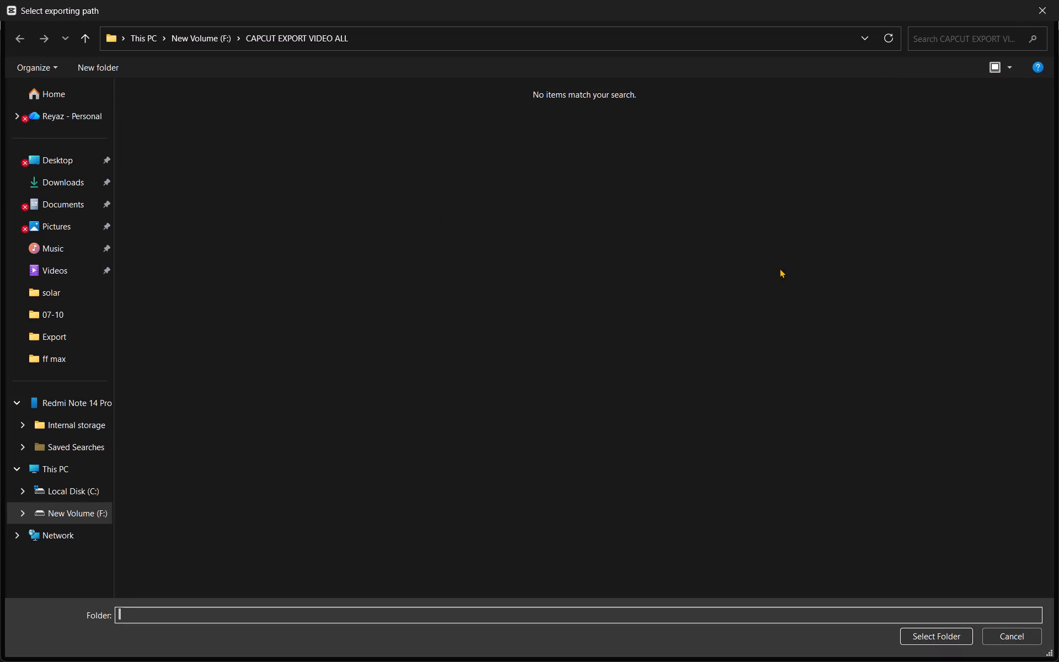
pyautogui.click(197, 41)
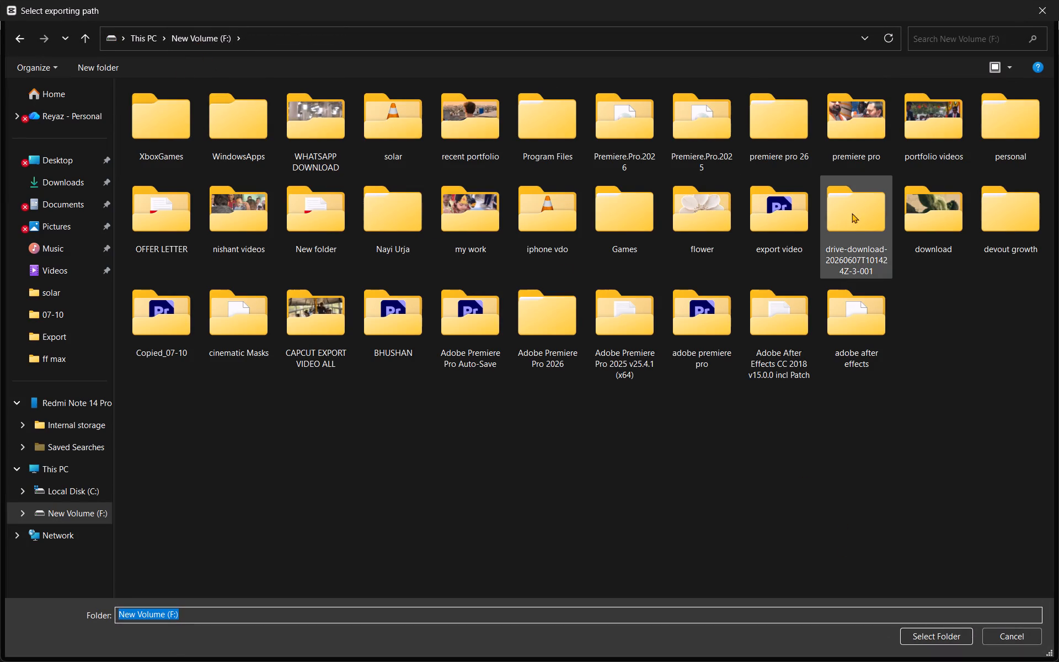
pyautogui.doubleClick(908, 215)
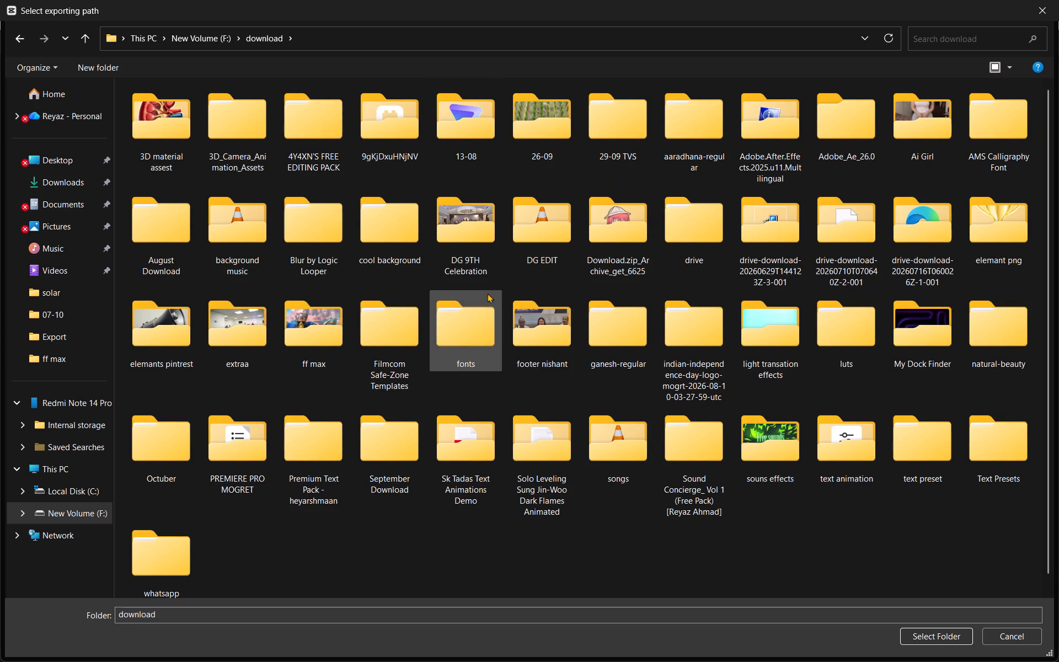
pyautogui.doubleClick(323, 291)
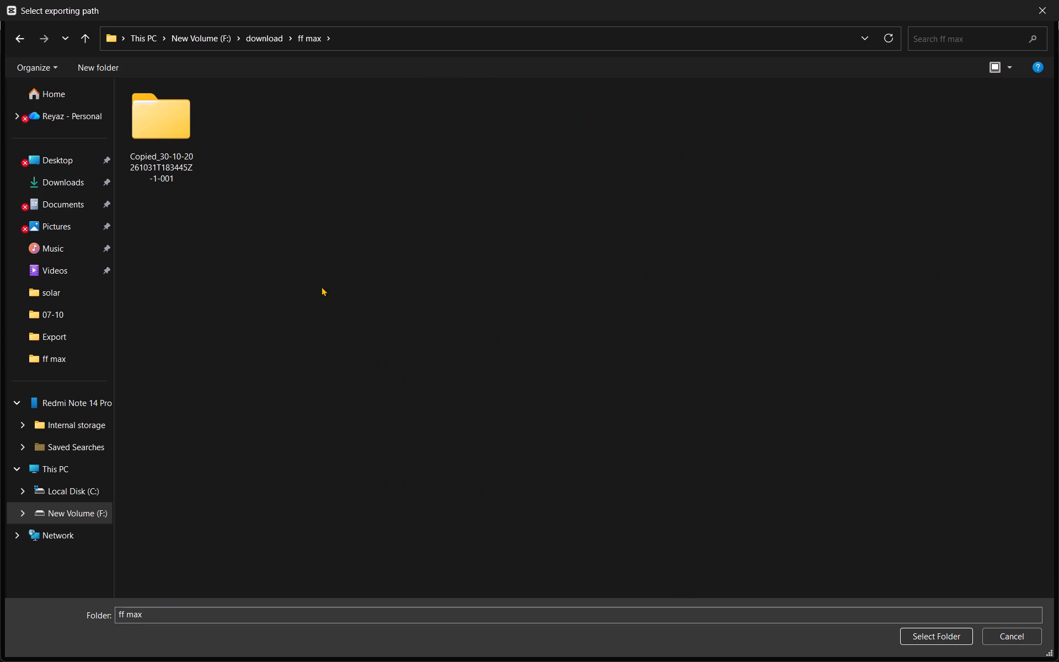
pyautogui.click(202, 142)
pyautogui.doubleClick(170, 102)
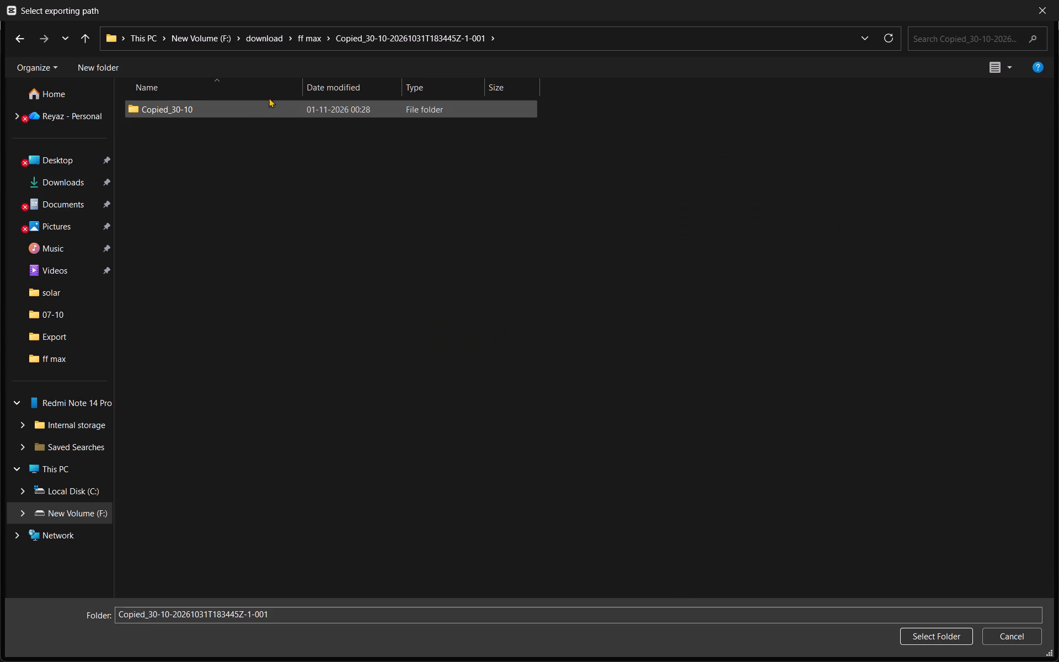
pyautogui.click(262, 44)
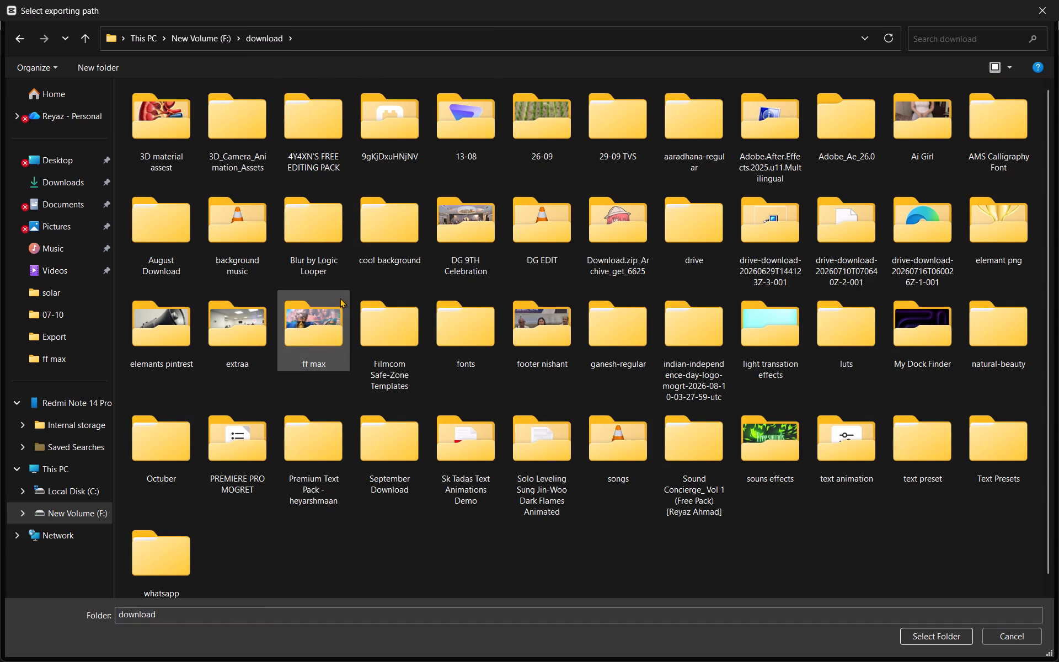
pyautogui.doubleClick(335, 293)
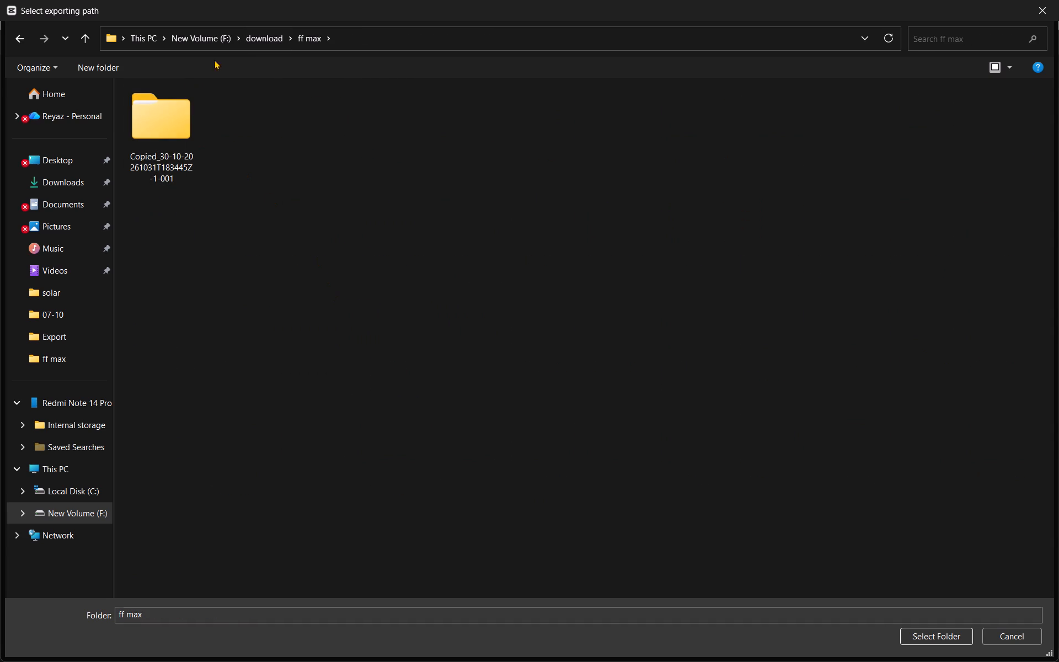
pyautogui.click(258, 32)
pyautogui.doubleClick(307, 324)
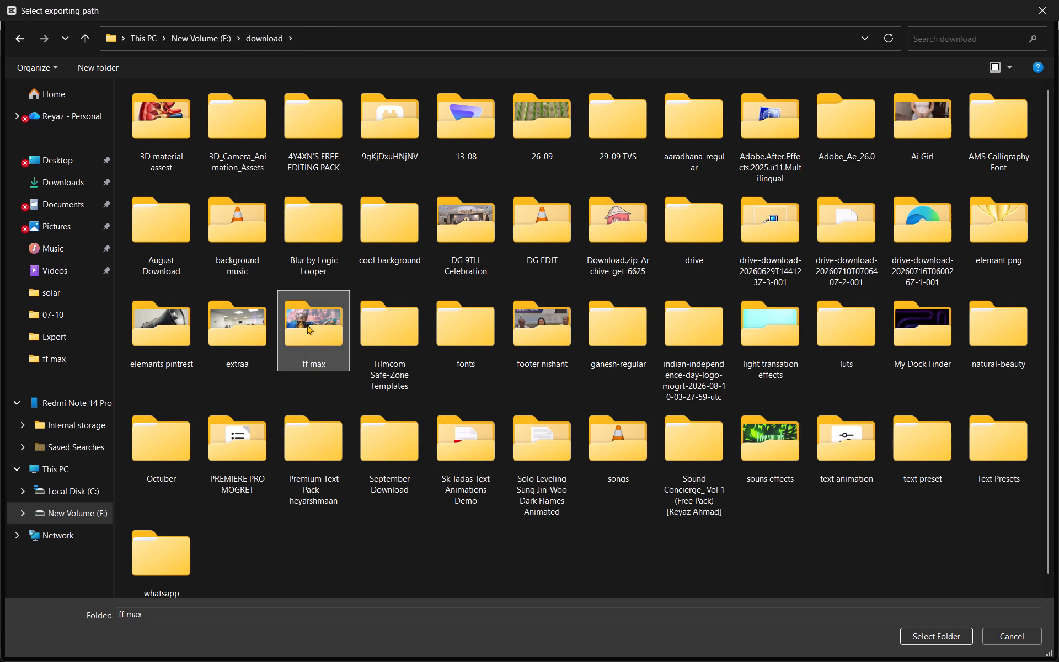
pyautogui.doubleClick(125, 102)
pyautogui.doubleClick(285, 115)
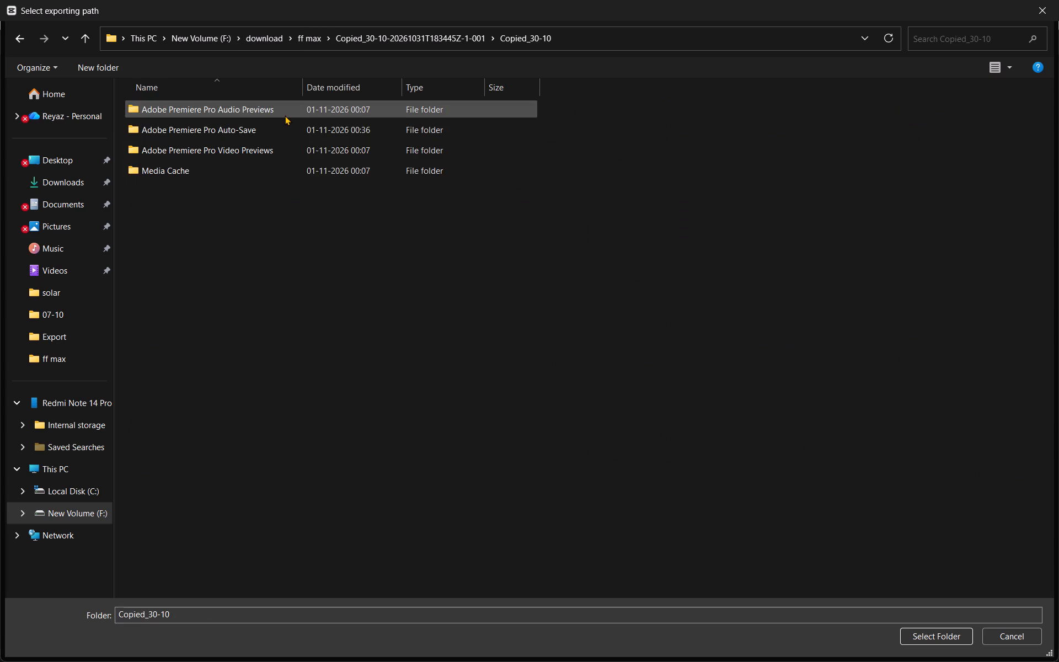
pyautogui.click(306, 41)
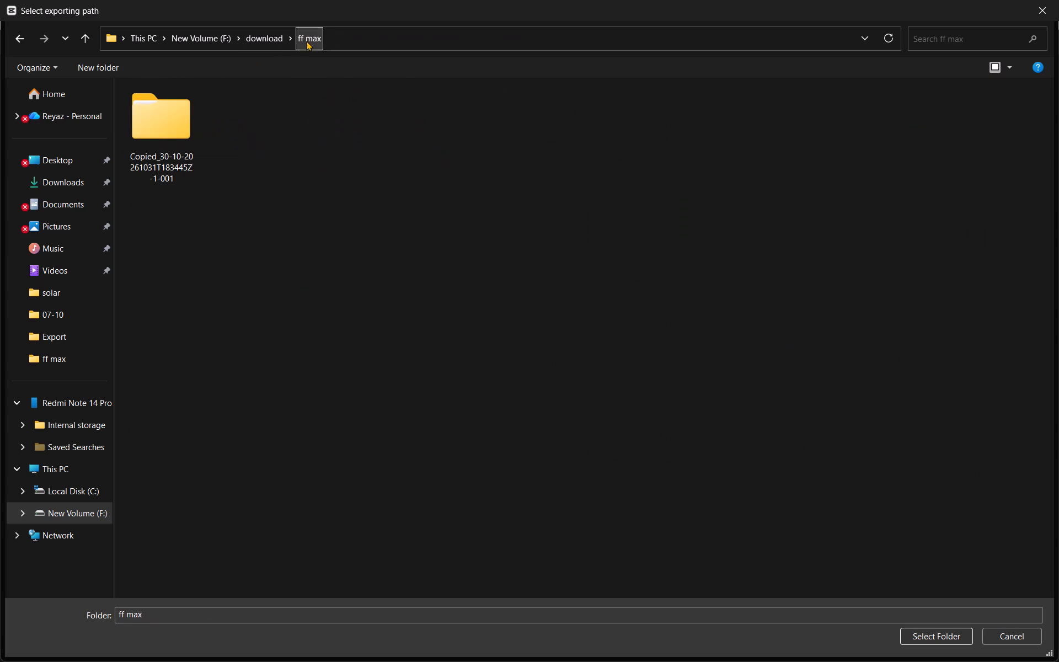
# Set the export location to the ff max folder inside download on New Volume (F:).
pyautogui.click(211, 45)
pyautogui.click(896, 218)
pyautogui.doubleClick(902, 207)
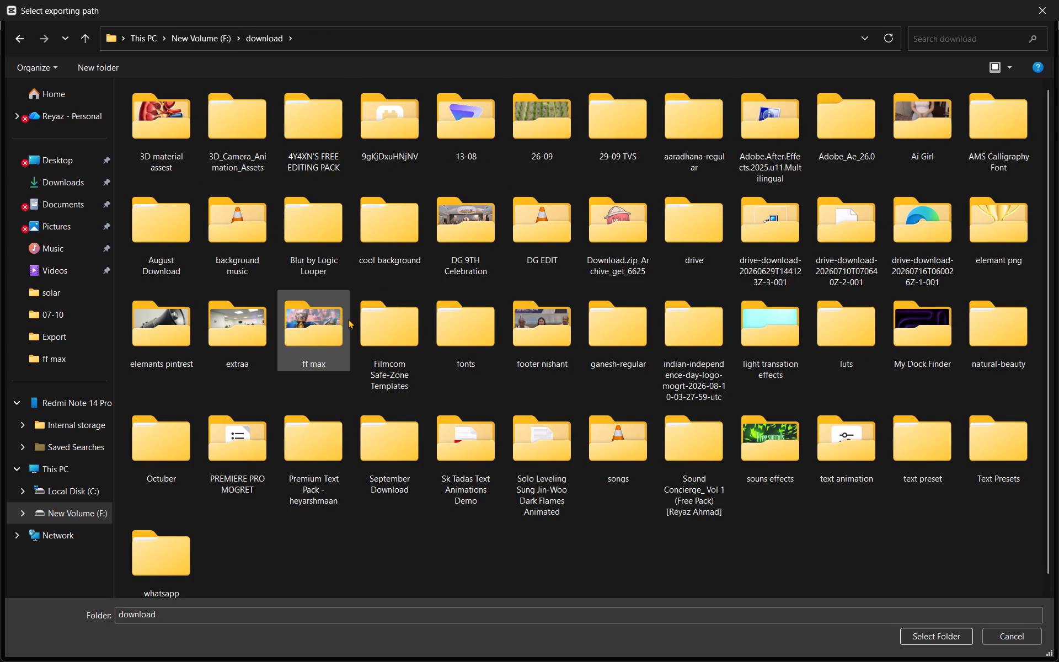
pyautogui.doubleClick(335, 313)
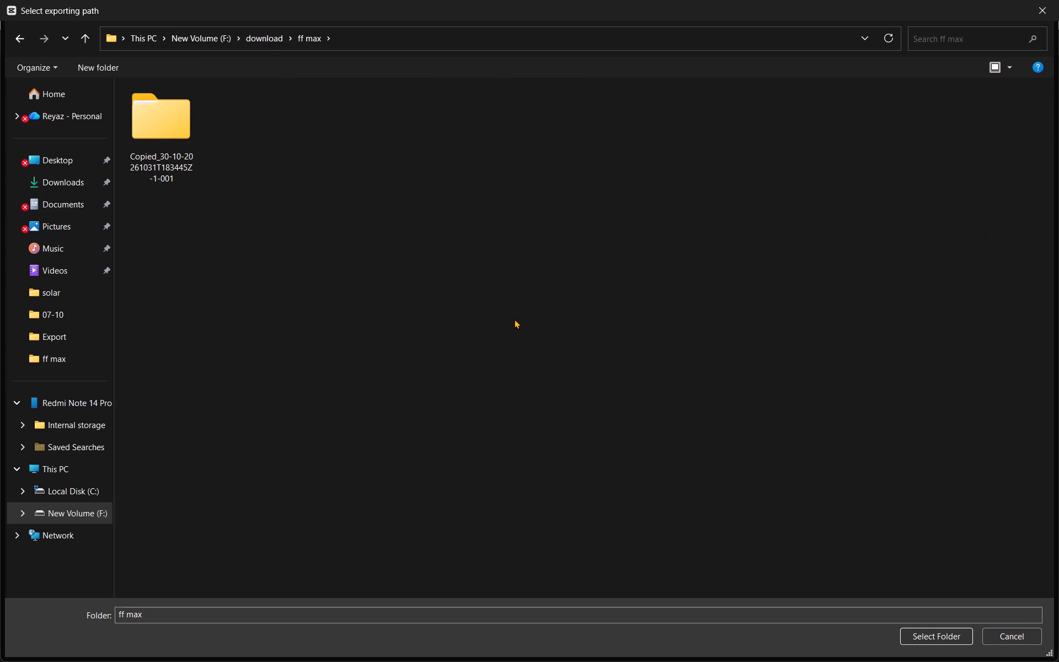
pyautogui.click(920, 634)
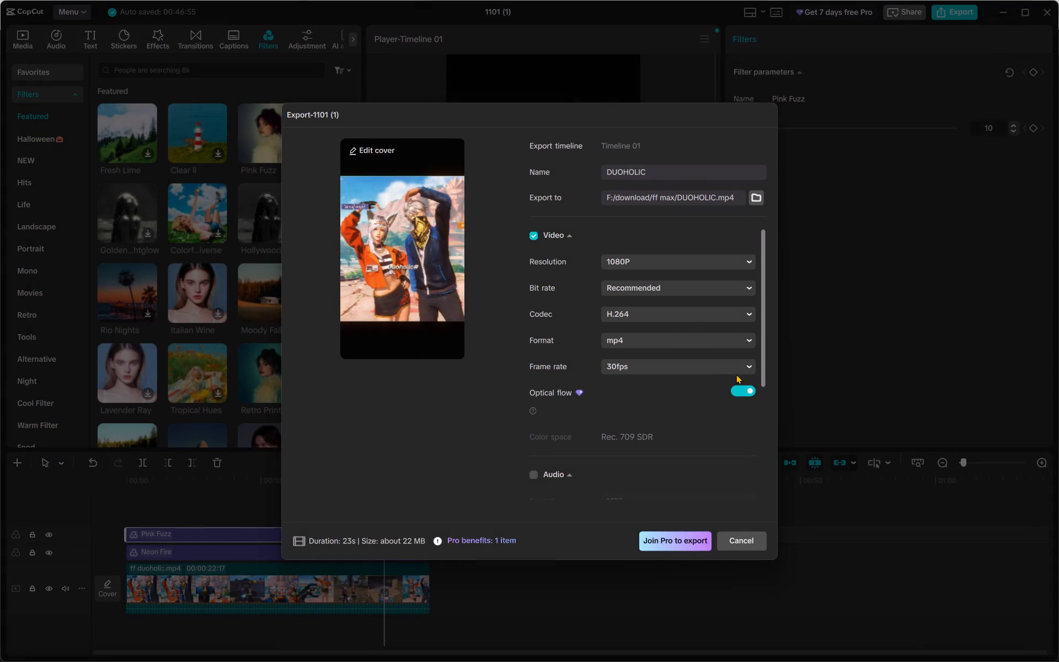
# Set the export frame rate to 60fps.
pyautogui.click(751, 369)
pyautogui.click(664, 524)
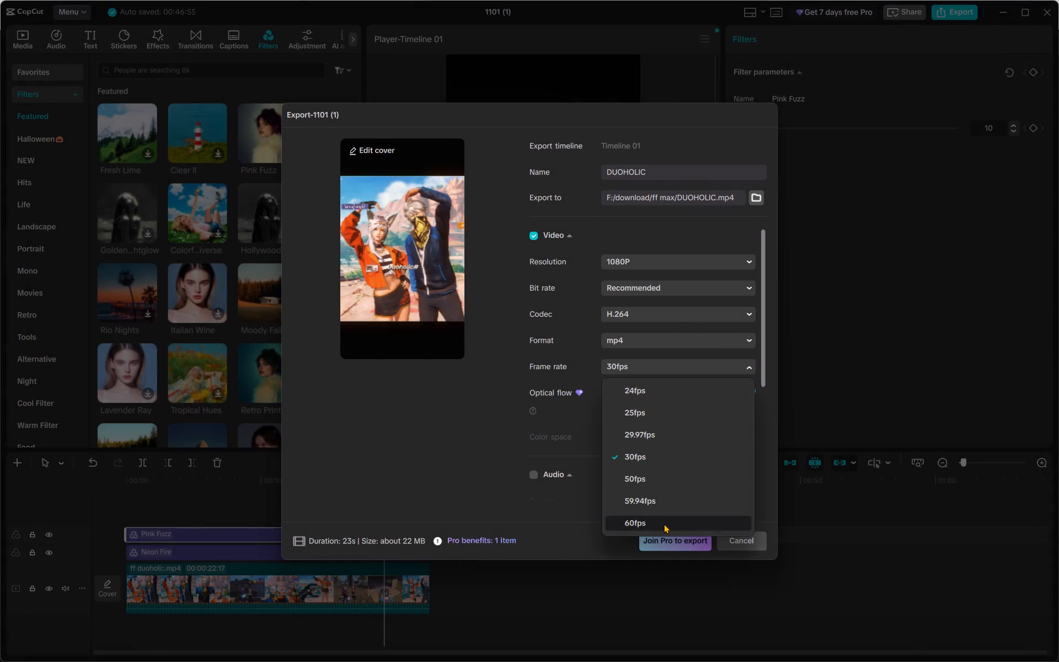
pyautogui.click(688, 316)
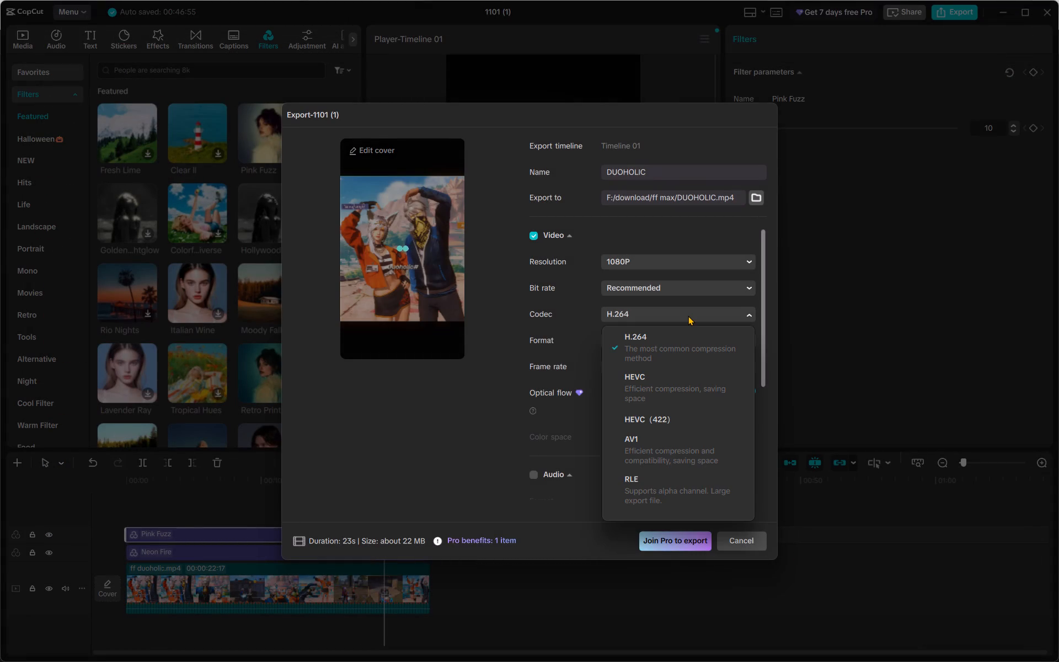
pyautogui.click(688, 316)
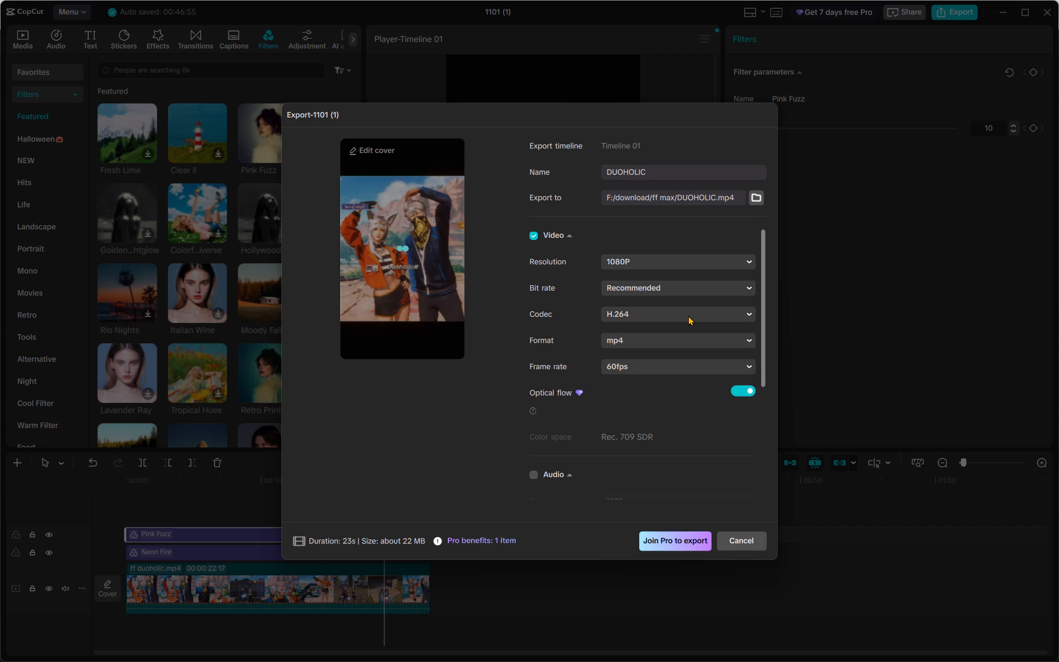
# Set the export resolution to 4K.
pyautogui.click(716, 263)
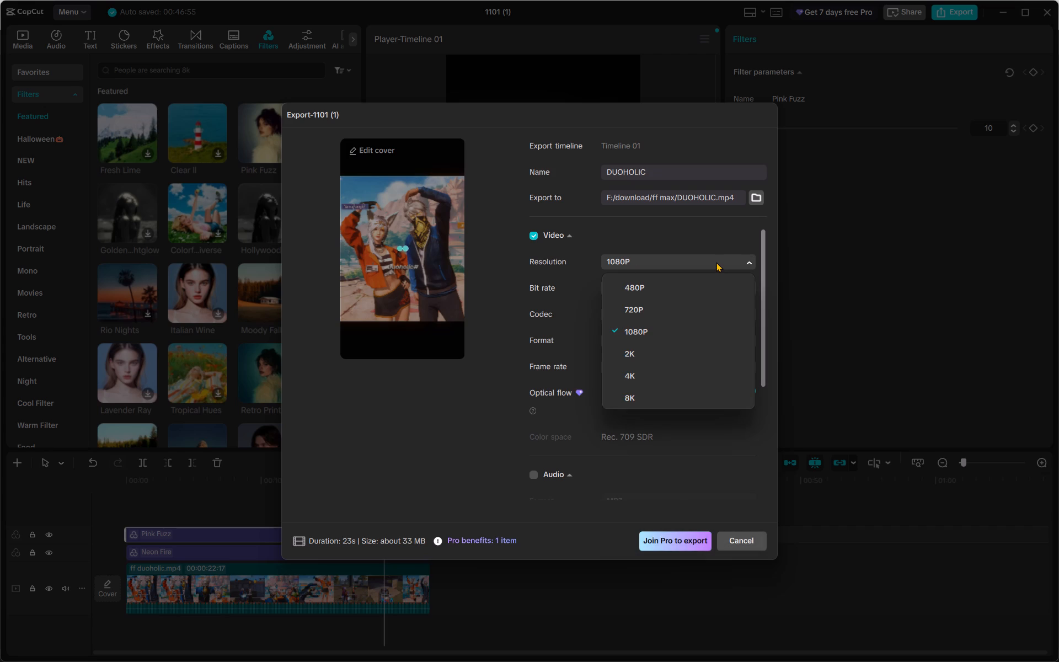
pyautogui.click(668, 379)
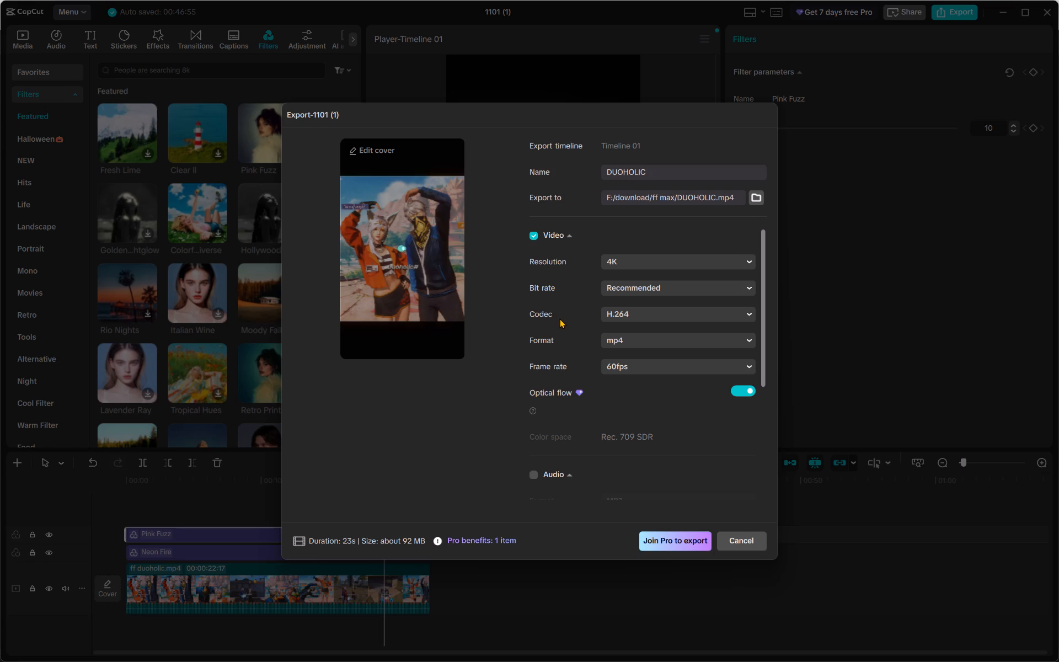
# Turn off the Pro-only optical flow option for the video export.
pyautogui.scroll(-6, 559, 318)
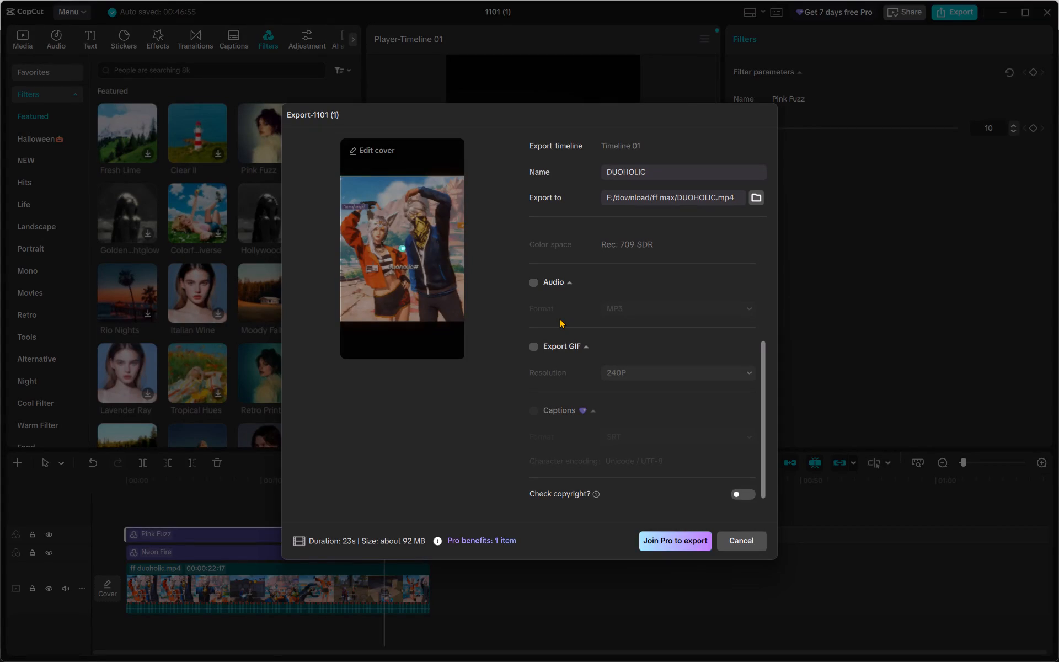
pyautogui.scroll(3, 570, 343)
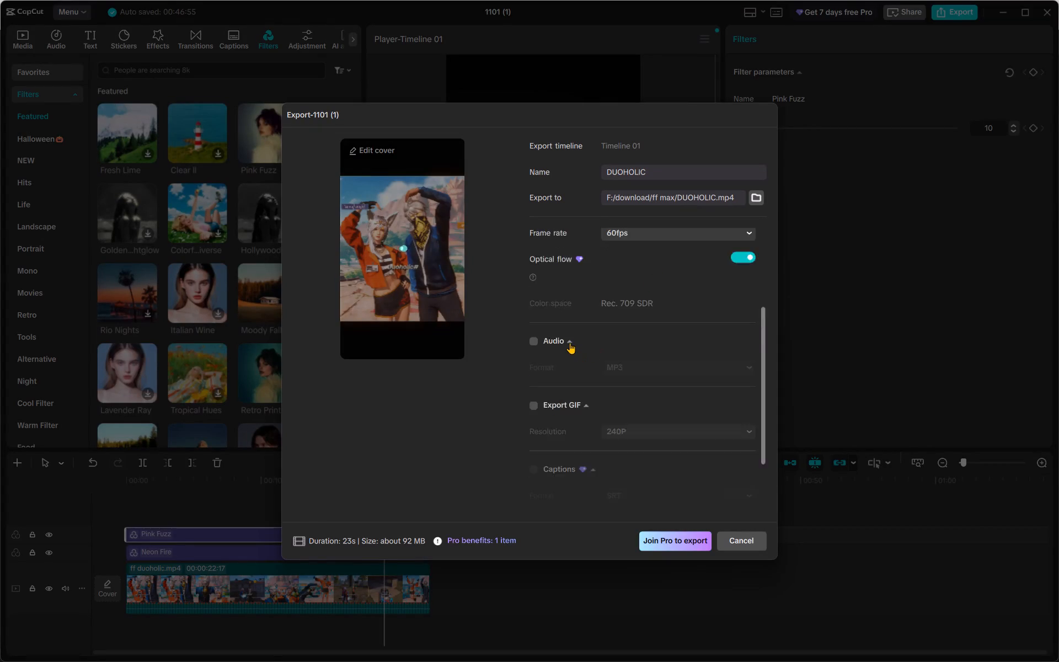
pyautogui.scroll(6, 570, 343)
pyautogui.click(743, 391)
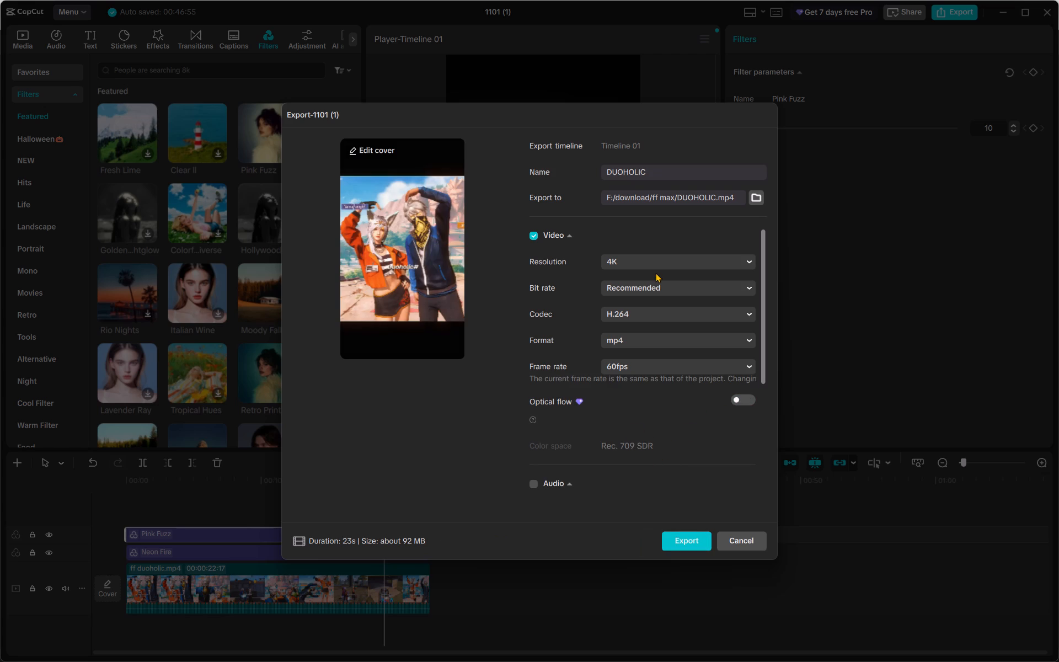
# Start exporting the DUOHOLIC video with the chosen settings.
pyautogui.click(684, 541)
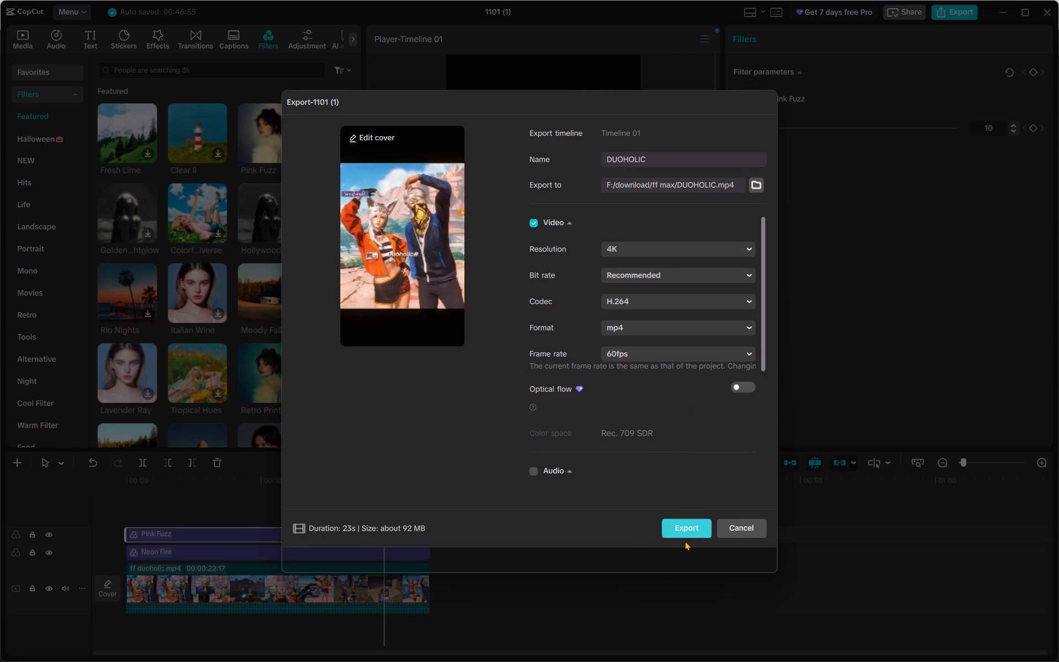
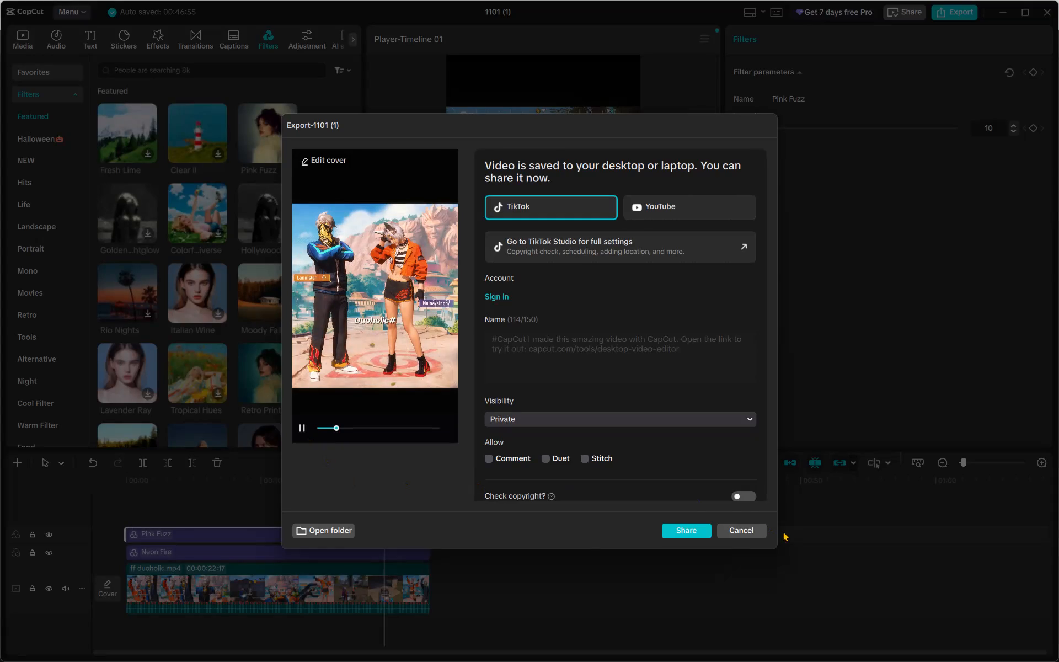
# Dismiss the sharing options for the exported video, then close the 1101 (1) project and exit CapCut.
pyautogui.click(743, 528)
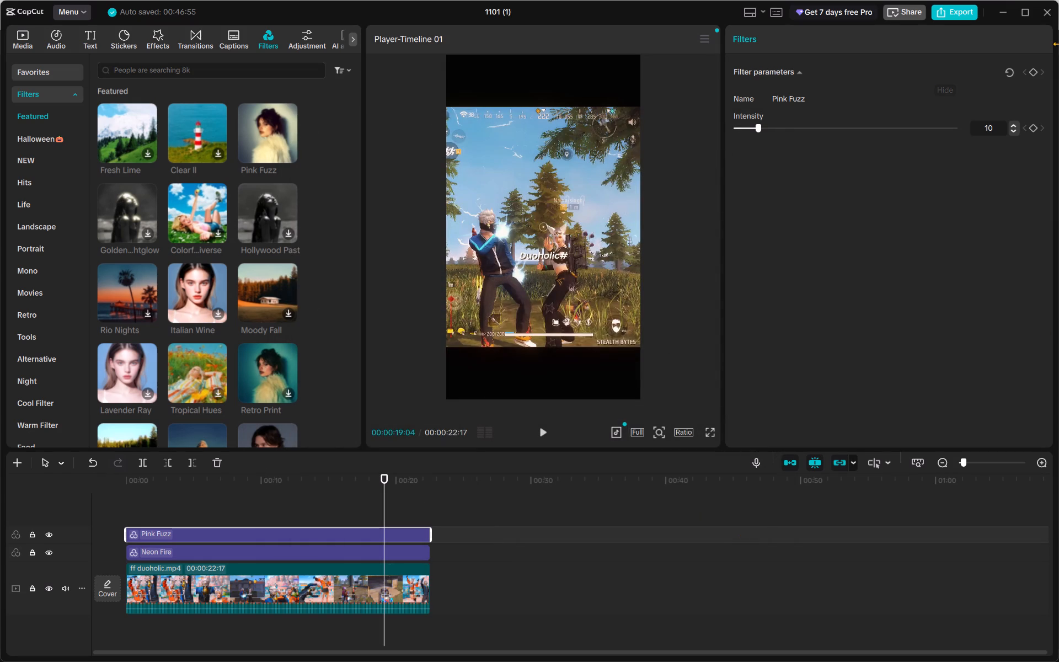
pyautogui.click(1052, 18)
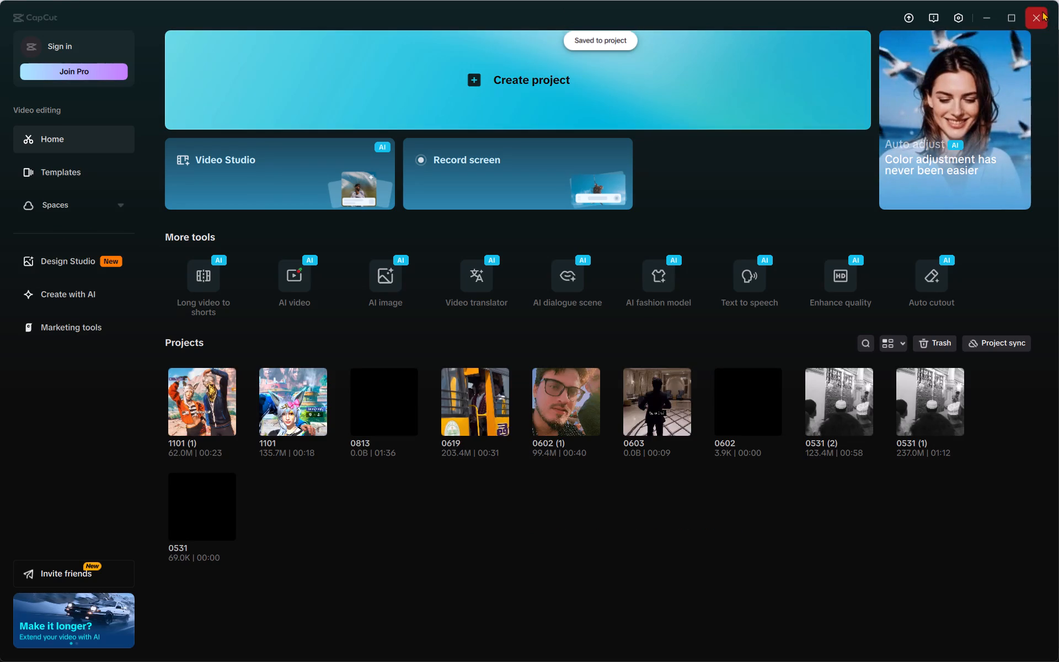
pyautogui.click(1042, 11)
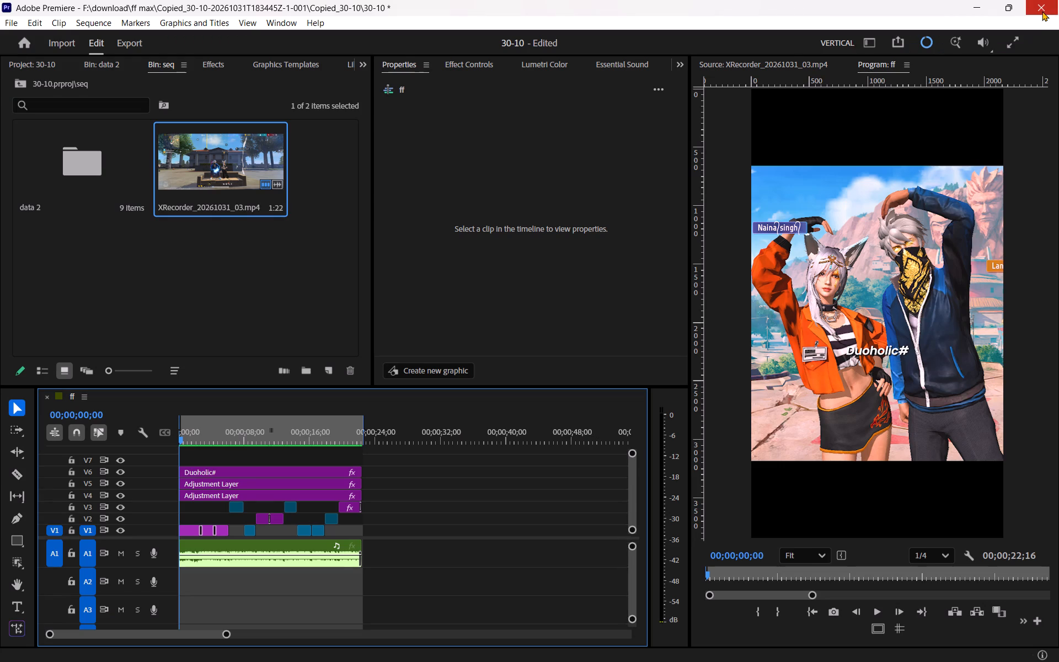
# Save the 30-10 project in Adobe Premiere and close the program.
pyautogui.hotkey('ctrl', 's')
pyautogui.click(1042, 11)
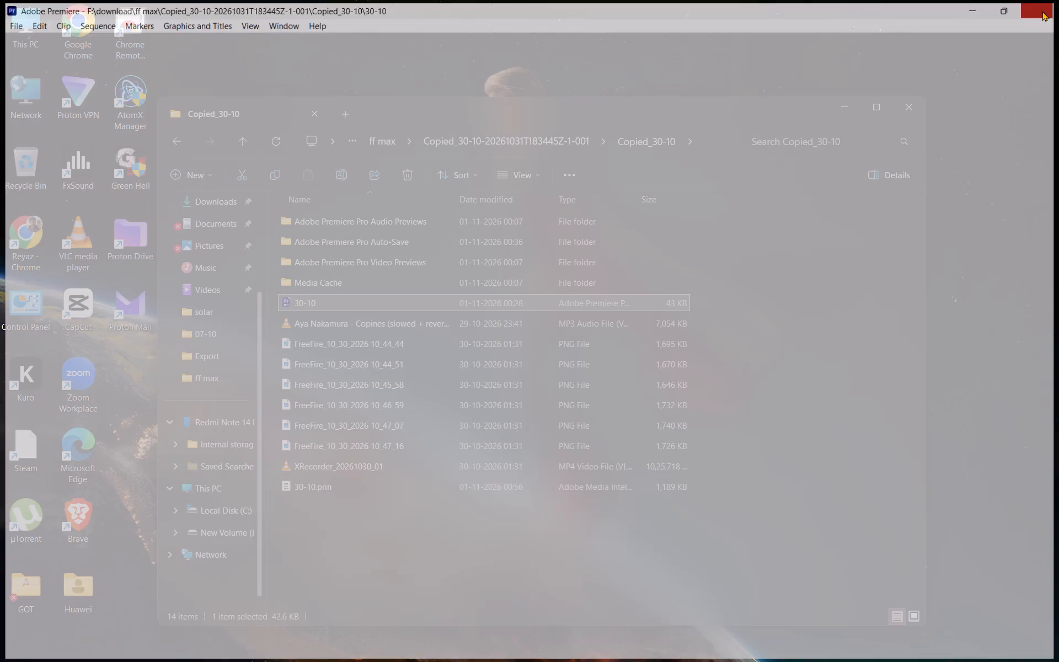
# Close the Copied_30-10 folder window and switch to the Brave browser.
pyautogui.click(916, 111)
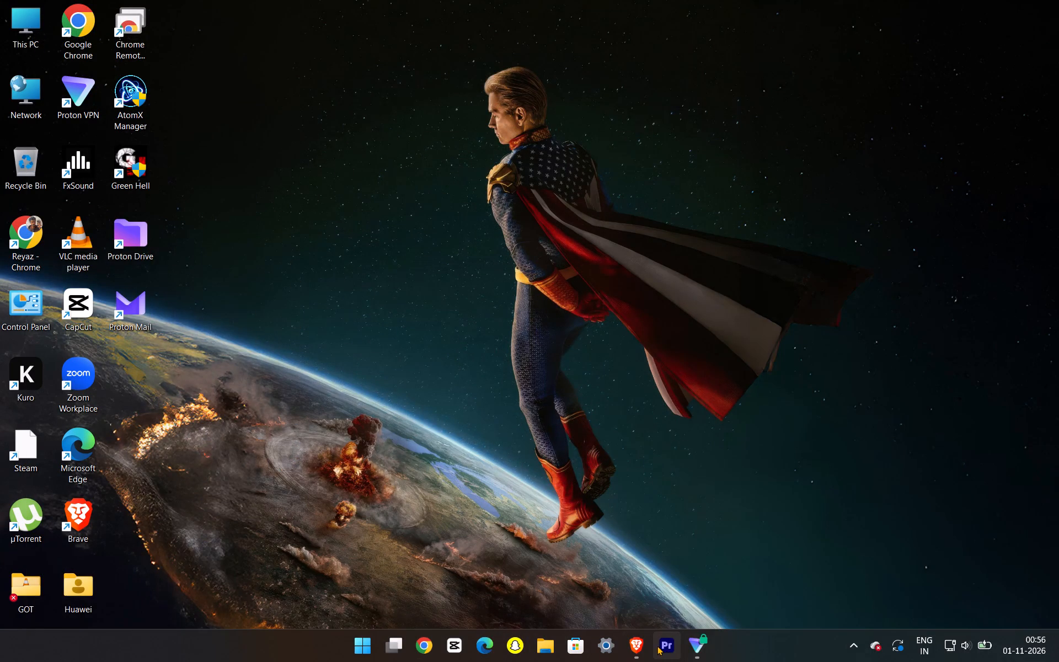
pyautogui.click(639, 658)
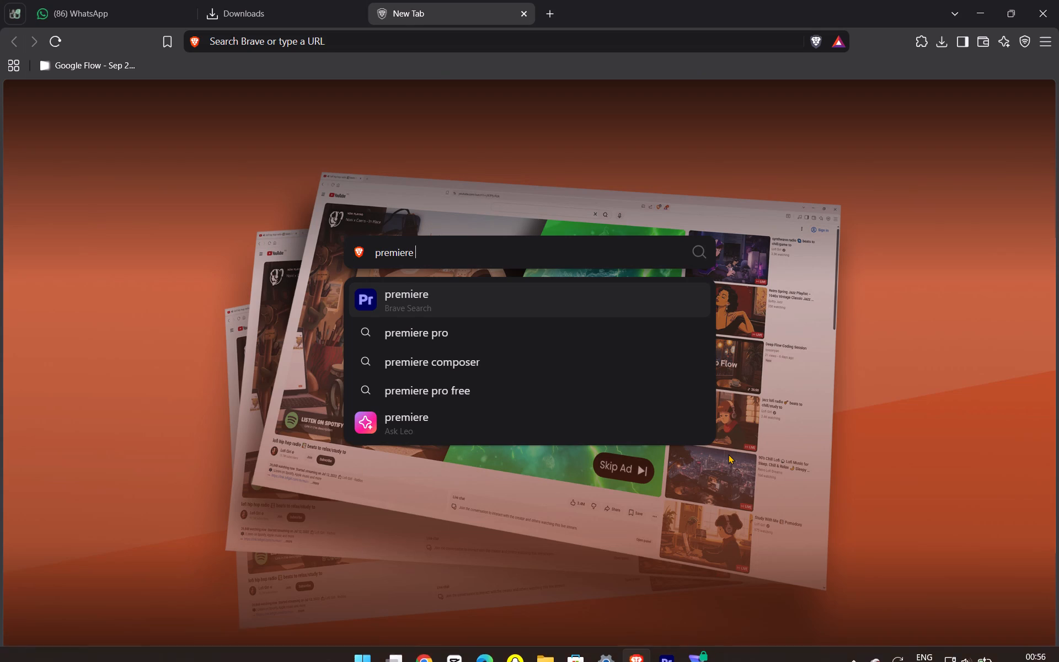